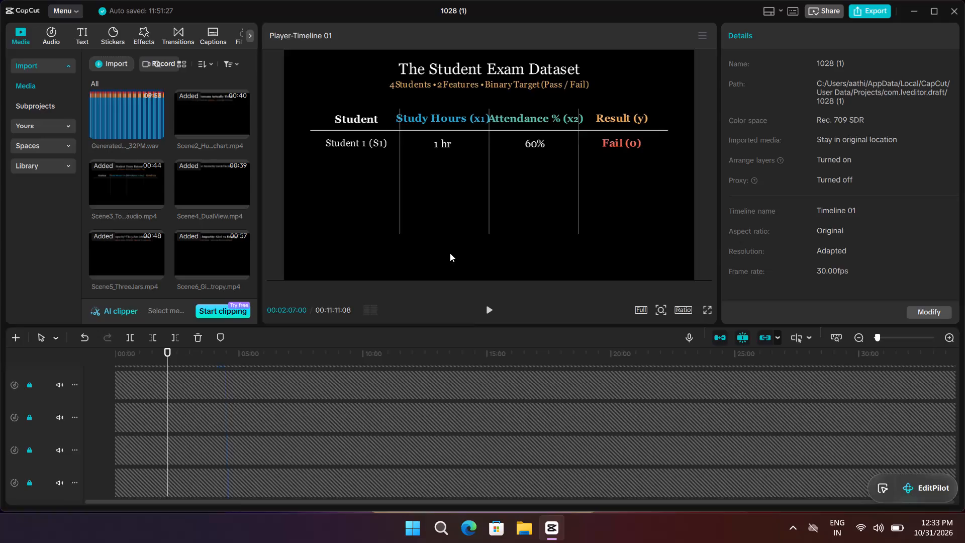
# Play the video from the feature-split scene through the three jars scene while looking over the timeline's video and audio tracks.
pyautogui.moveTo(168, 350); pyautogui.dragTo(175, 351)
pyautogui.press('space')
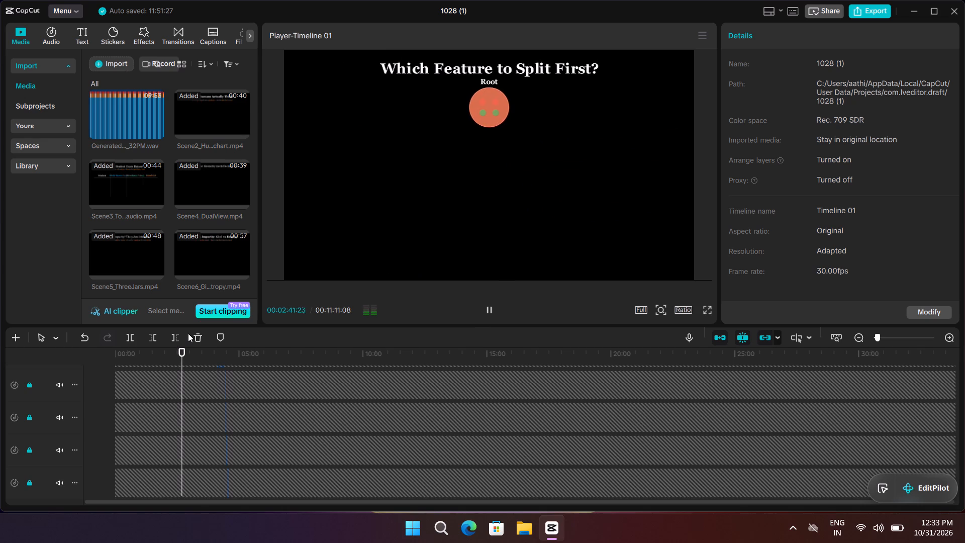
pyautogui.keyDown('ctrl'); pyautogui.scroll(-5, 282, 374); pyautogui.keyUp('ctrl')
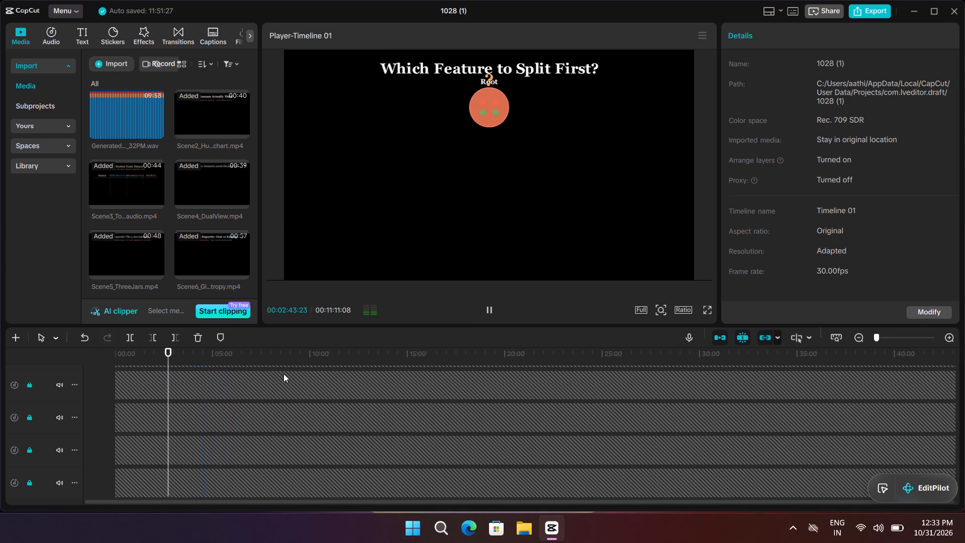
pyautogui.keyDown('ctrl'); pyautogui.scroll(-19, 283, 376); pyautogui.keyUp('ctrl')
pyautogui.keyDown('ctrl'); pyautogui.scroll(-3, 283, 376); pyautogui.keyUp('ctrl')
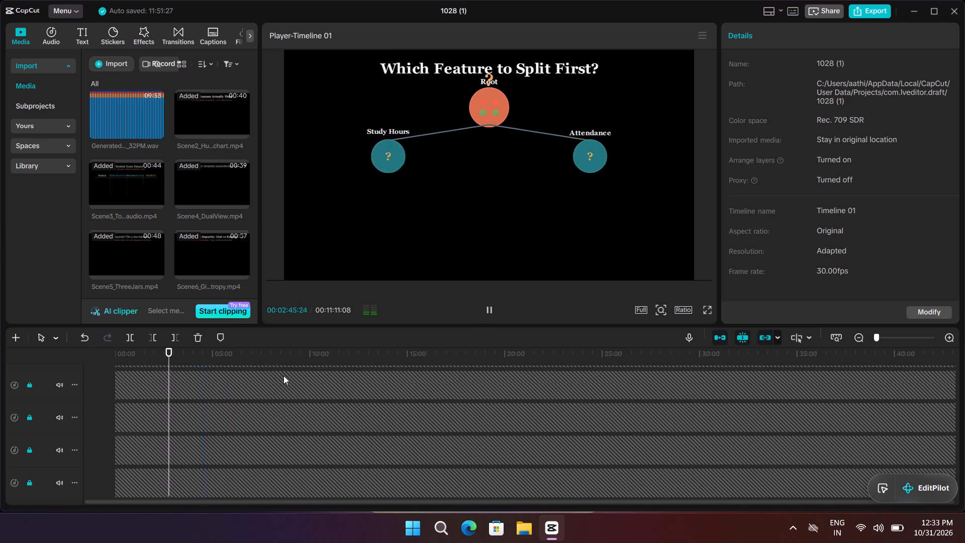
pyautogui.keyDown('ctrl'); pyautogui.scroll(-9, 283, 376); pyautogui.keyUp('ctrl')
pyautogui.keyDown('ctrl'); pyautogui.scroll(7, 284, 385); pyautogui.keyUp('ctrl')
pyautogui.scroll(1, 284, 385)
pyautogui.scroll(-1, 284, 385)
pyautogui.scroll(5, 284, 385)
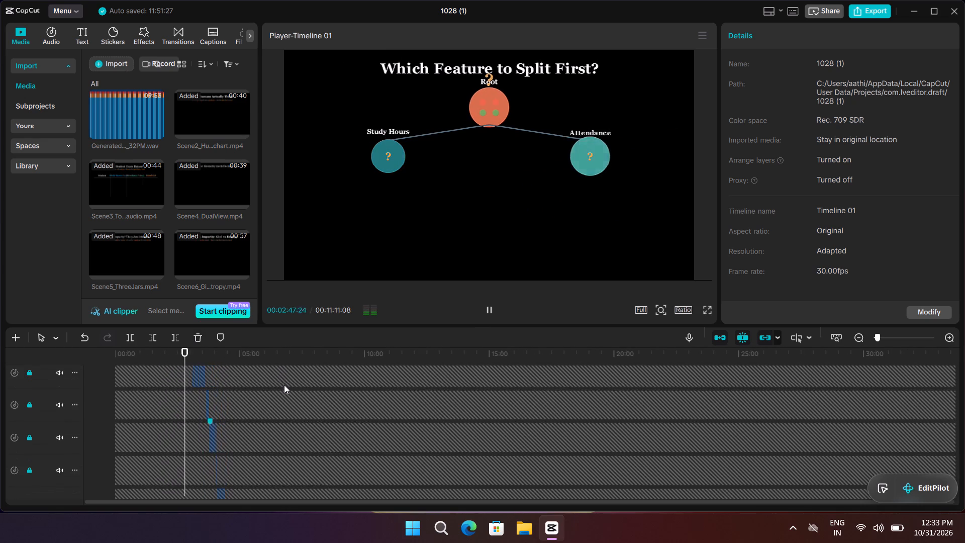
pyautogui.scroll(20, 284, 385)
pyautogui.scroll(19, 284, 385)
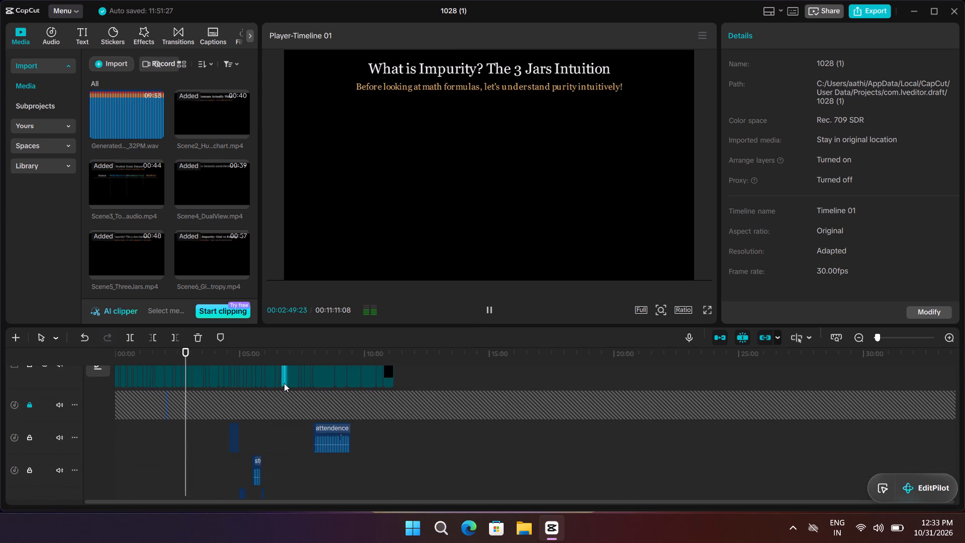
pyautogui.keyDown('ctrl'); pyautogui.scroll(-13, 284, 383); pyautogui.keyUp('ctrl')
pyautogui.scroll(-8, 339, 434)
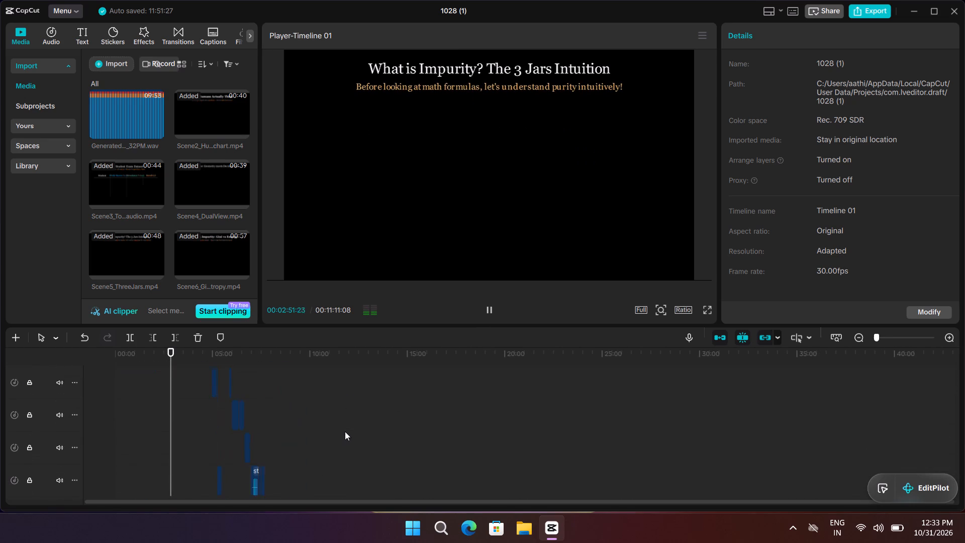
pyautogui.scroll(1, 345, 431)
pyautogui.scroll(-20, 345, 431)
pyautogui.scroll(-20, 345, 431)
pyautogui.scroll(-10, 345, 431)
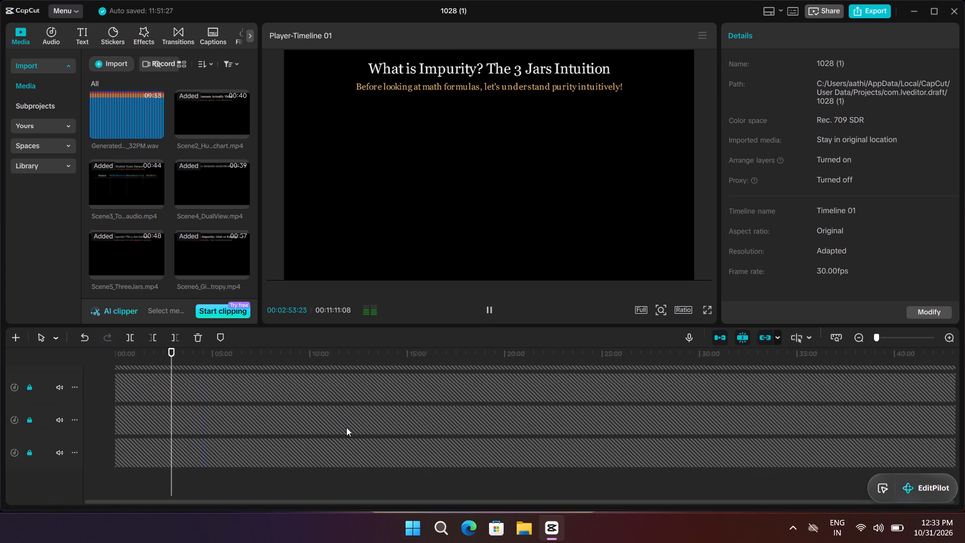
pyautogui.scroll(-4, 346, 427)
pyautogui.scroll(20, 346, 428)
pyautogui.scroll(15, 346, 428)
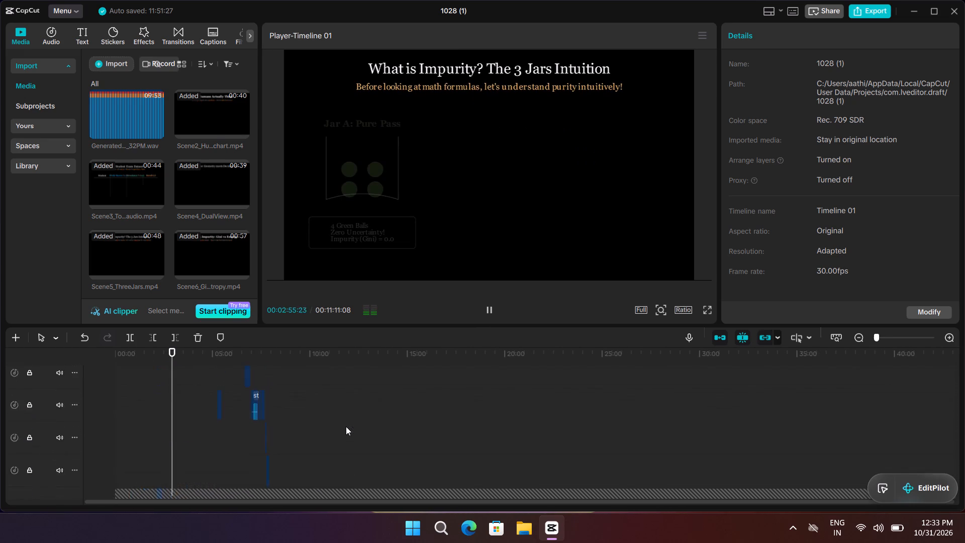
pyautogui.scroll(20, 346, 426)
pyautogui.scroll(4, 346, 426)
pyautogui.scroll(-7, 346, 424)
pyautogui.scroll(4, 346, 424)
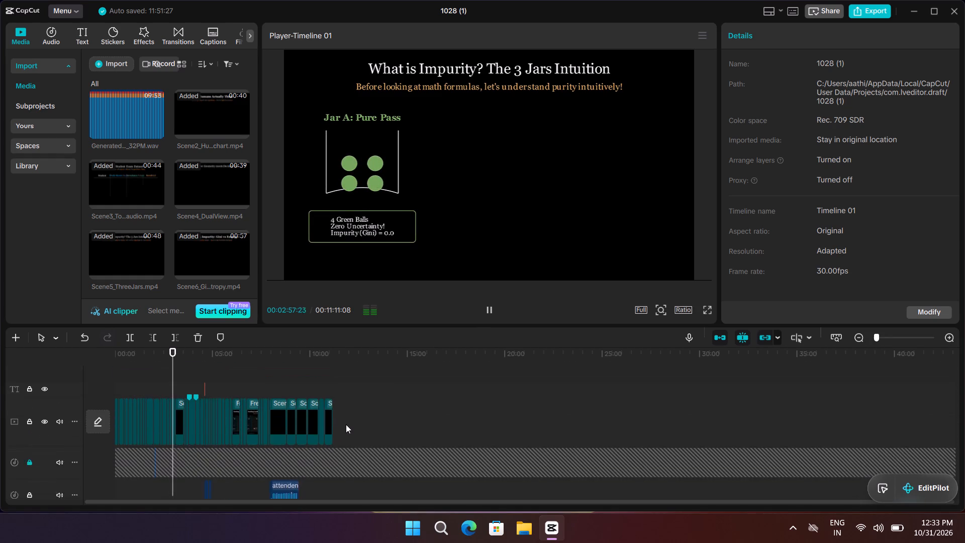
pyautogui.scroll(4, 346, 424)
pyautogui.scroll(-3, 342, 417)
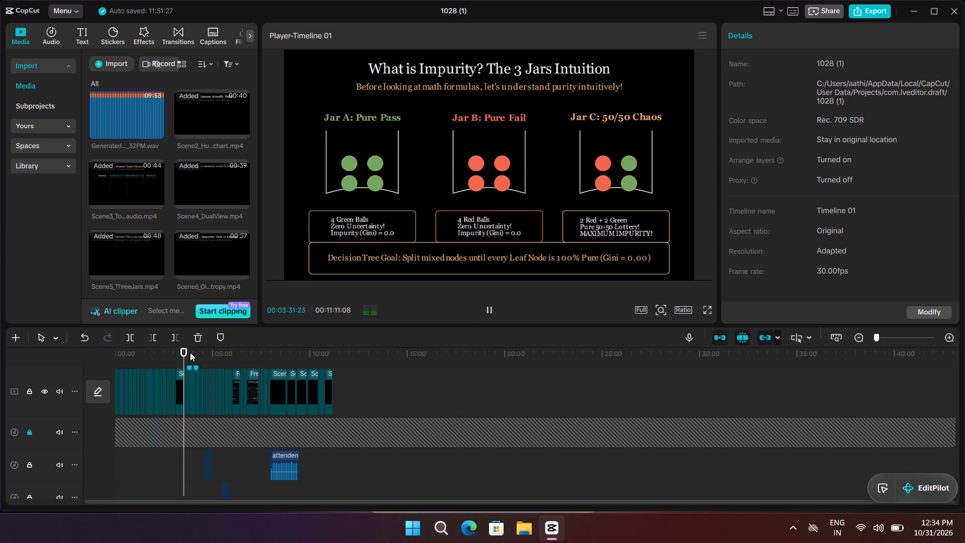
# Skip ahead to the start of the Scene9_CandidateSplit2 clip and review its playback against the attendence voice-over, with the timeline enlarged there.
pyautogui.moveTo(183, 349); pyautogui.dragTo(198, 349)
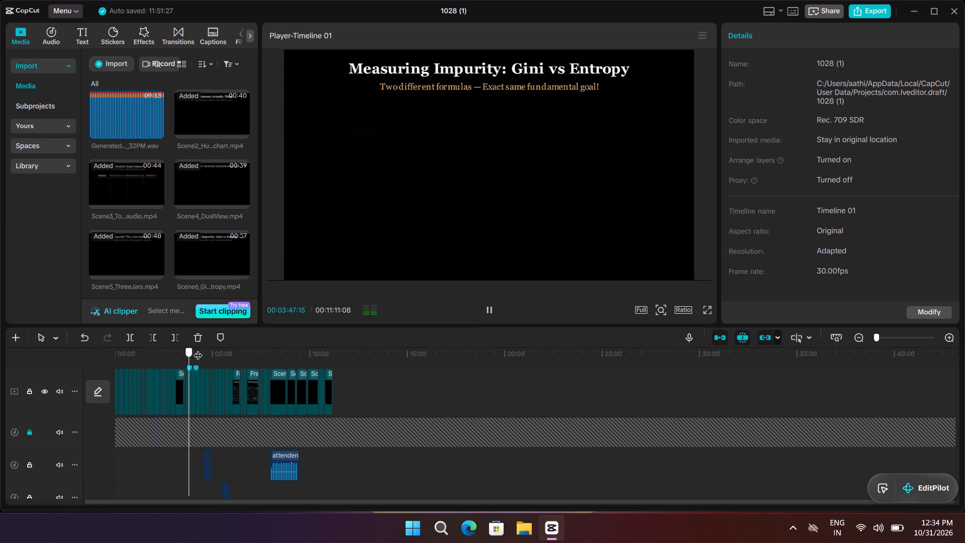
pyautogui.moveTo(198, 349); pyautogui.dragTo(262, 358)
pyautogui.press('space')
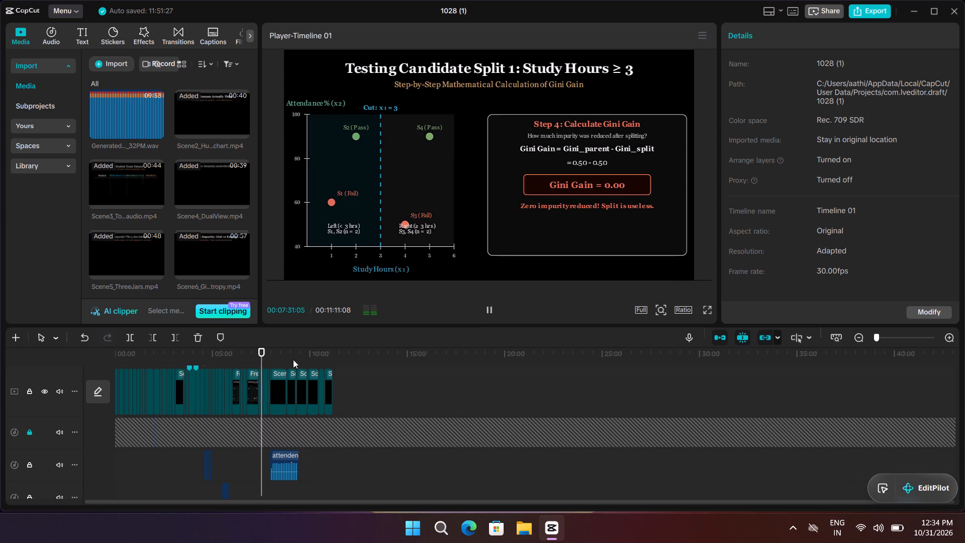
pyautogui.moveTo(263, 349); pyautogui.dragTo(271, 349)
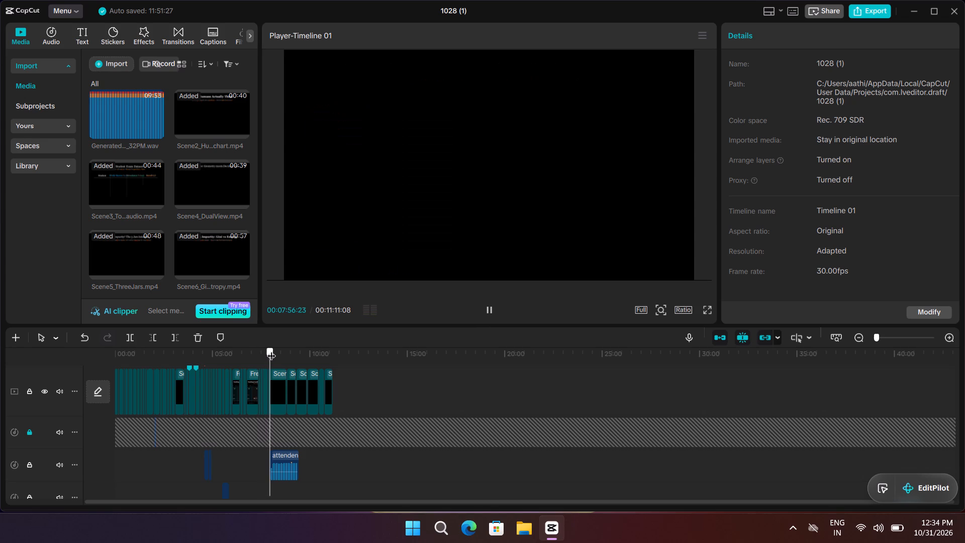
pyautogui.moveTo(271, 349); pyautogui.dragTo(268, 349)
pyautogui.press('space')
pyautogui.press('space')
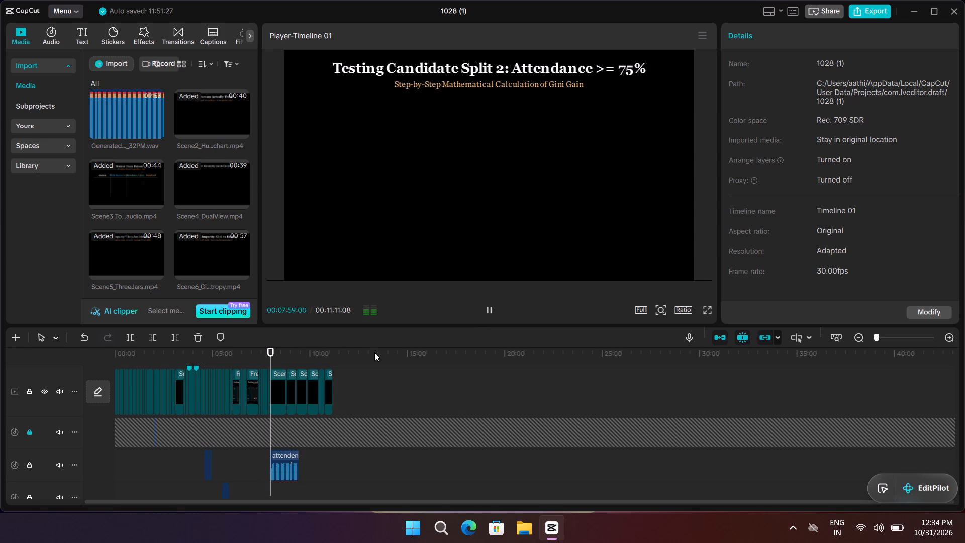
pyautogui.keyDown('ctrl'); pyautogui.scroll(2, 367, 443); pyautogui.keyUp('ctrl')
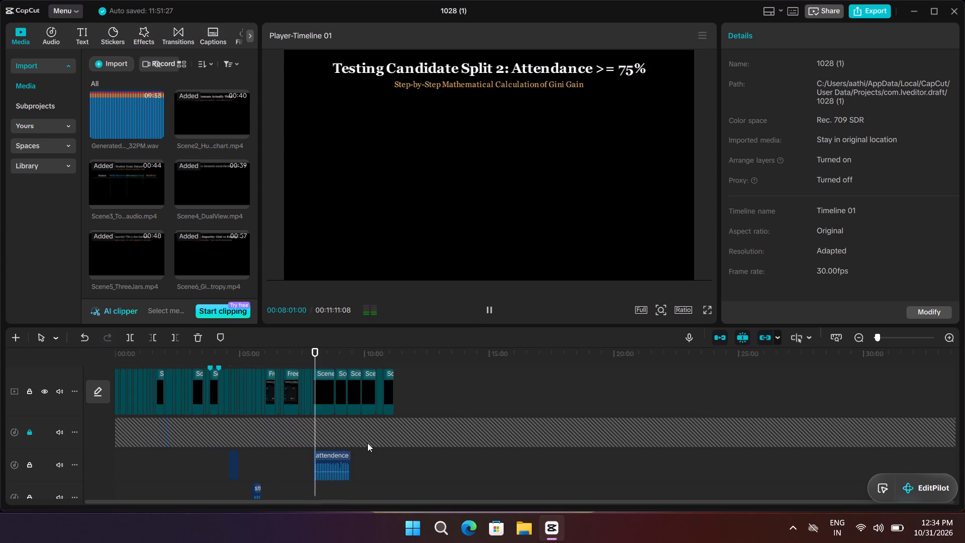
pyautogui.keyDown('ctrl'); pyautogui.scroll(2, 367, 443); pyautogui.keyUp('ctrl')
pyautogui.keyDown('ctrl'); pyautogui.scroll(6, 481, 441); pyautogui.keyUp('ctrl')
pyautogui.keyDown('ctrl'); pyautogui.scroll(9, 530, 440); pyautogui.keyUp('ctrl')
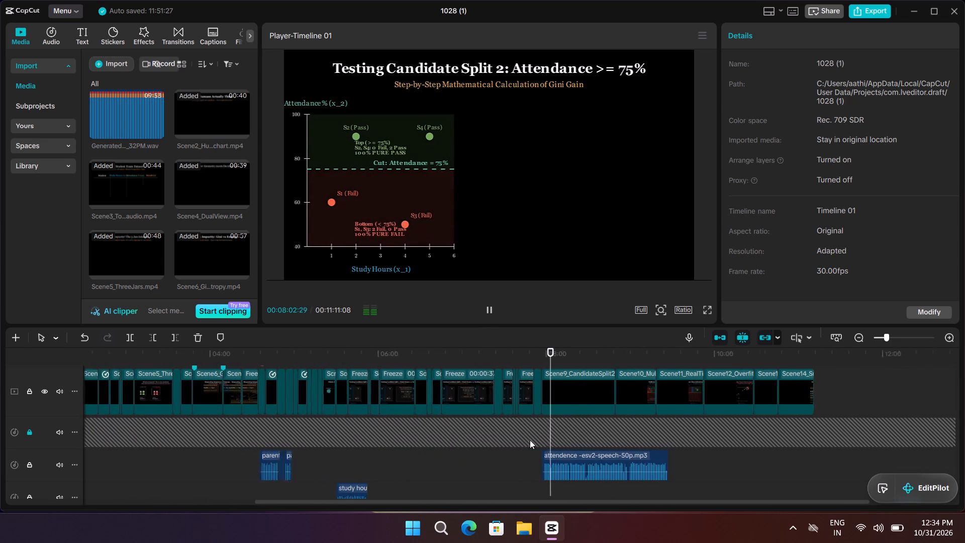
pyautogui.keyDown('ctrl'); pyautogui.scroll(14, 530, 440); pyautogui.keyUp('ctrl')
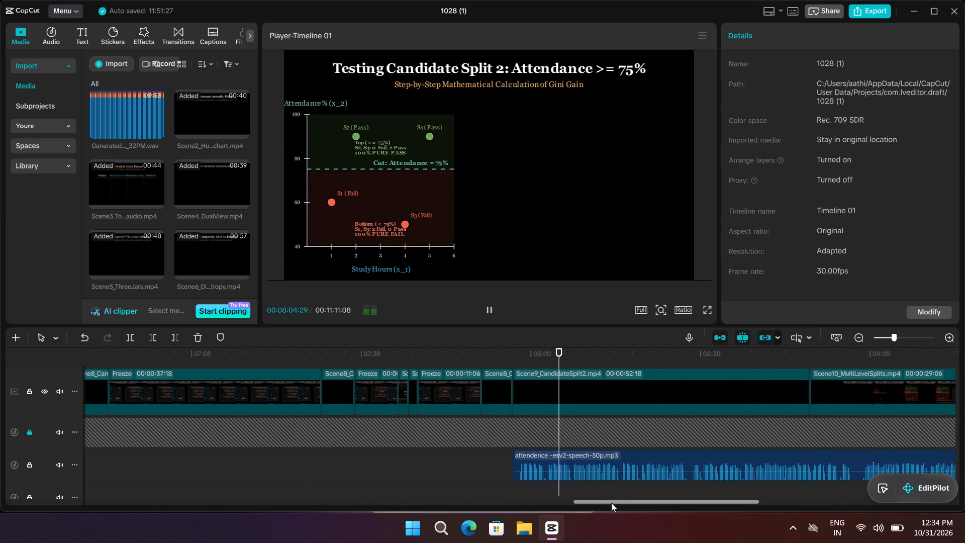
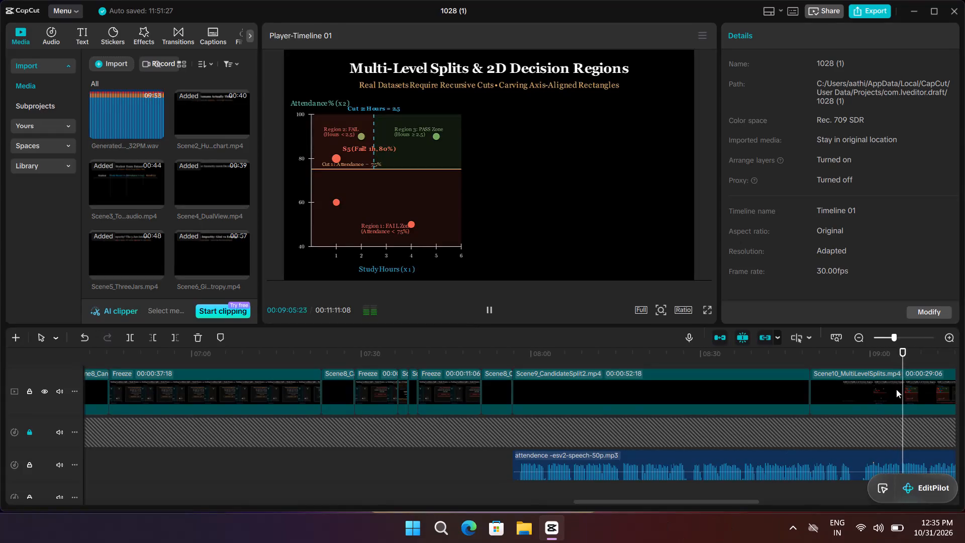
# Return to the start of the Scene9_CandidateSplit2 clip and replay its opening with the attendence voice-over.
pyautogui.moveTo(906, 357); pyautogui.dragTo(744, 388)
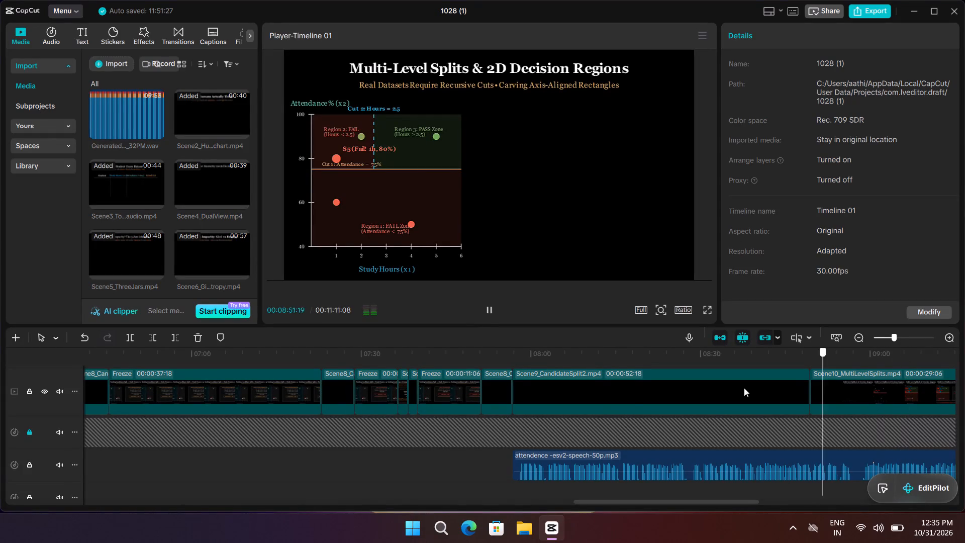
pyautogui.moveTo(744, 388); pyautogui.dragTo(510, 420)
pyautogui.press('space')
pyautogui.press('space')
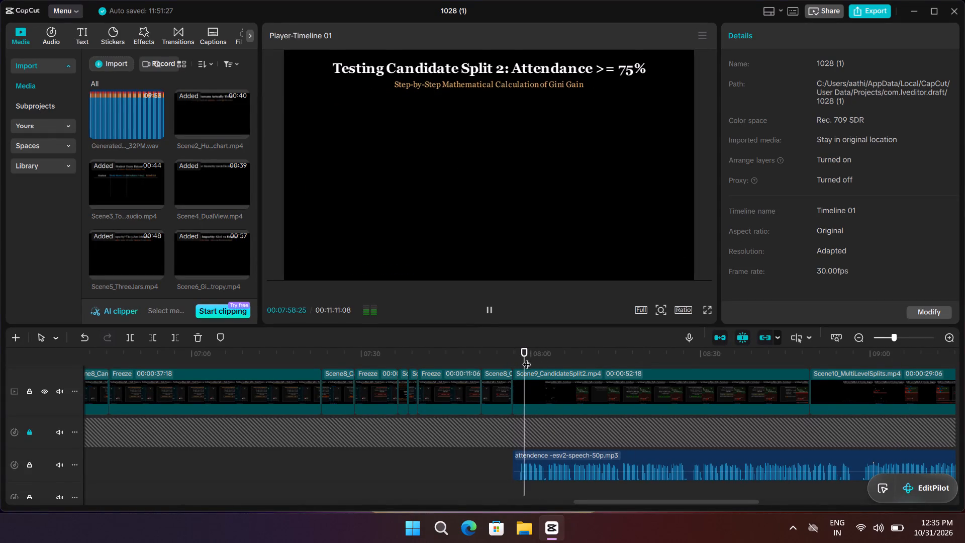
pyautogui.moveTo(524, 356); pyautogui.dragTo(546, 364)
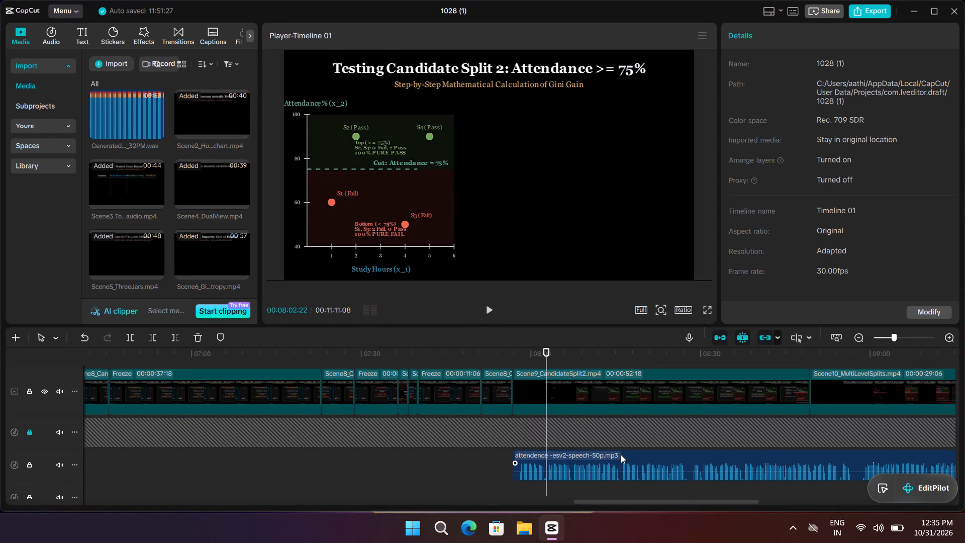
# Split the attendence voice-over at 00:08:02:00, trim the silent pause from the start of the later piece, and close the gap.
pyautogui.keyDown('ctrl'); pyautogui.scroll(20, 621, 456); pyautogui.keyUp('ctrl')
pyautogui.keyDown('ctrl'); pyautogui.scroll(13, 621, 456); pyautogui.keyUp('ctrl')
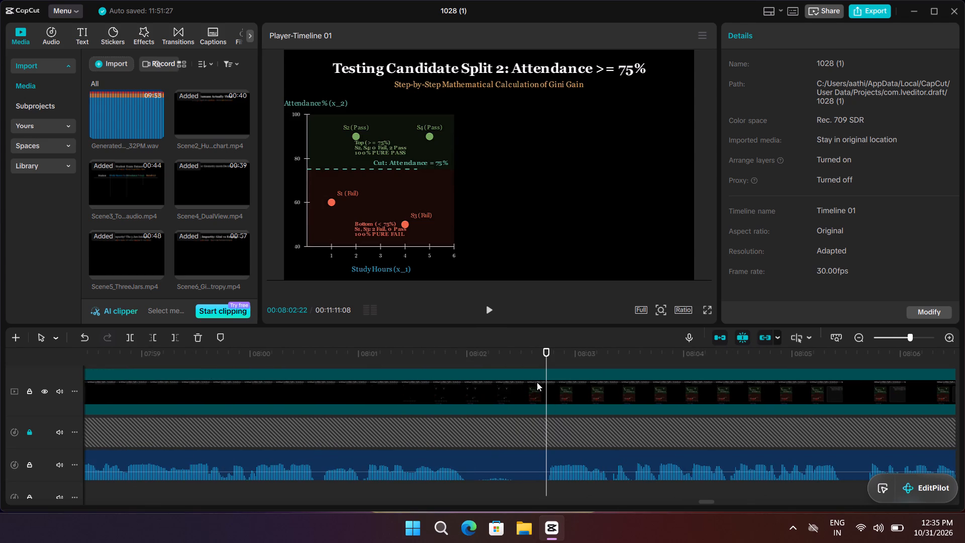
pyautogui.moveTo(544, 364); pyautogui.dragTo(156, 380)
pyautogui.press('space')
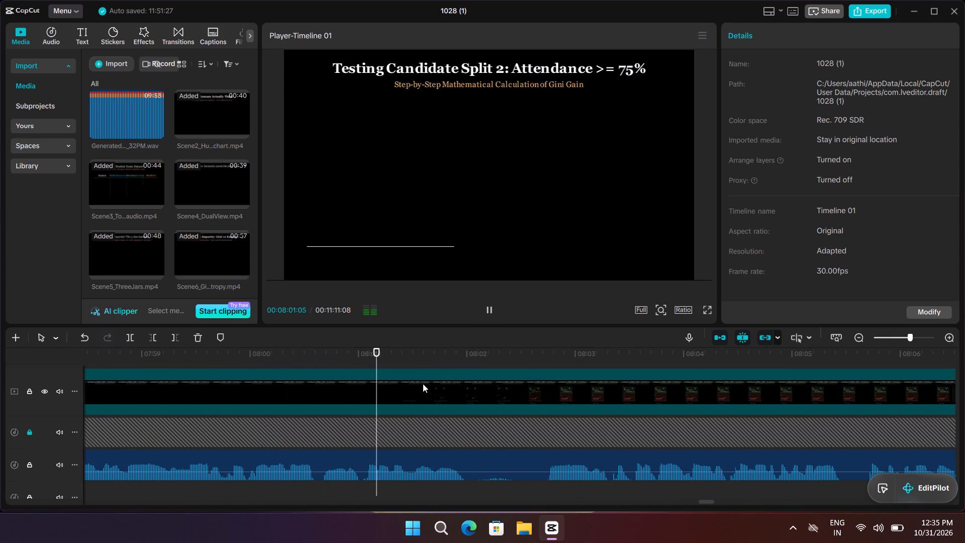
pyautogui.press('space')
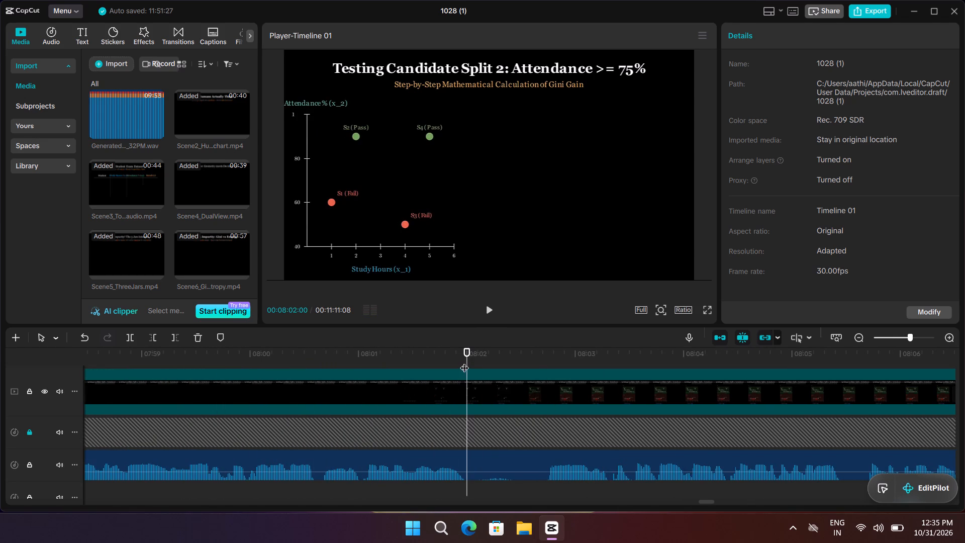
pyautogui.click(474, 457)
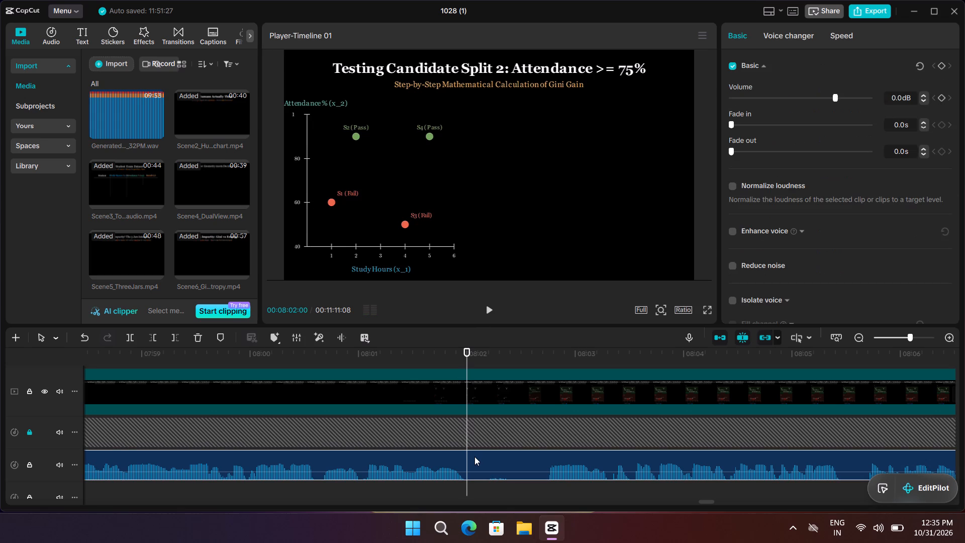
pyautogui.hotkey('ctrl', 'b')
pyautogui.click(477, 457)
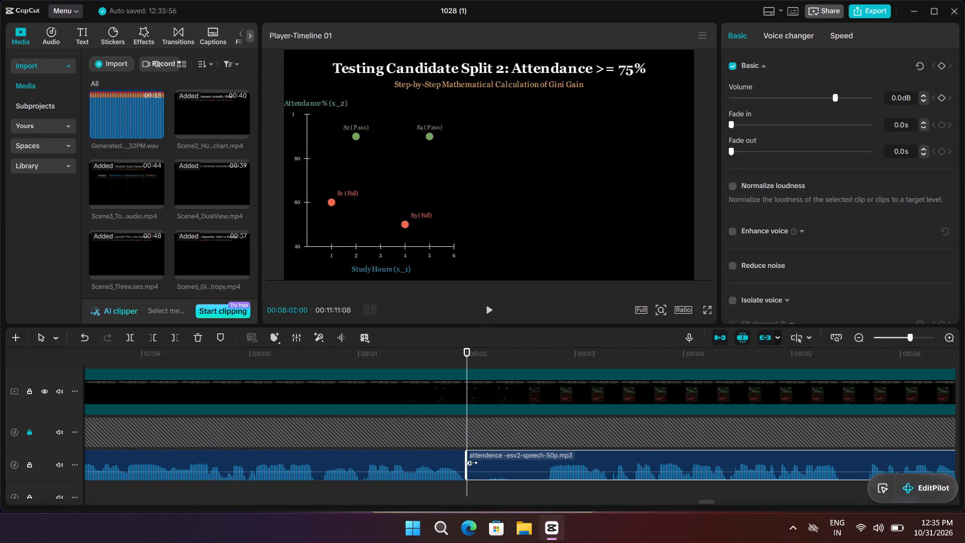
pyautogui.moveTo(466, 474); pyautogui.dragTo(489, 477)
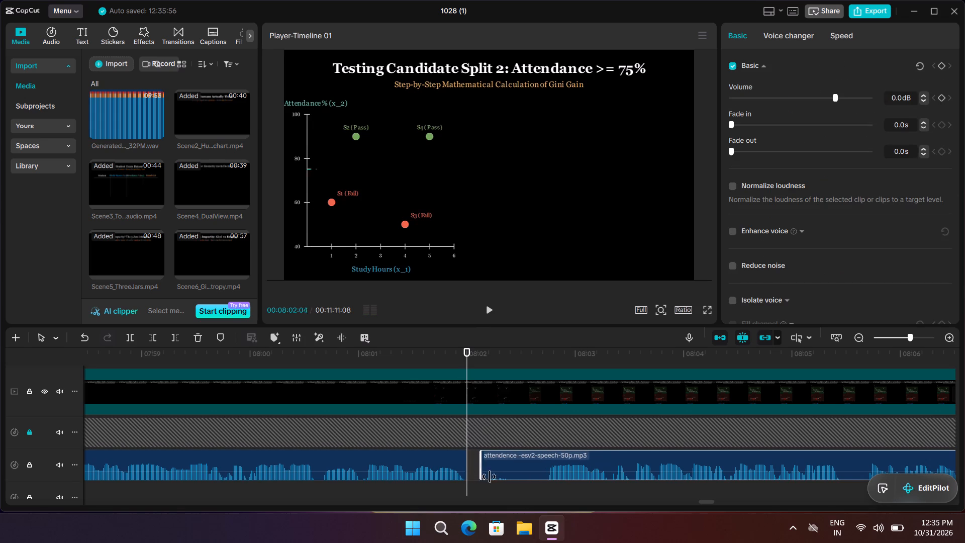
pyautogui.moveTo(489, 477); pyautogui.dragTo(550, 492)
pyautogui.moveTo(595, 479); pyautogui.dragTo(552, 486)
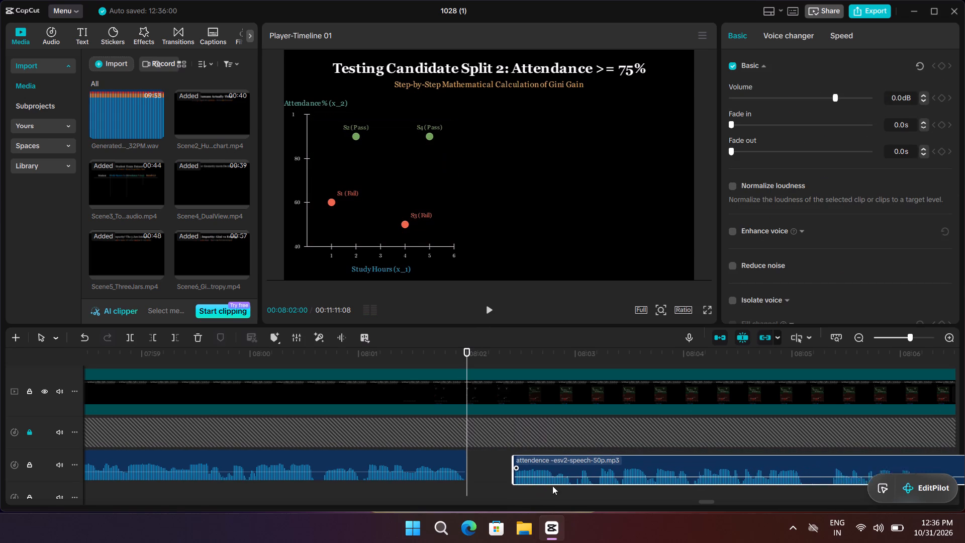
pyautogui.moveTo(552, 486); pyautogui.dragTo(515, 485)
# Split the attendence voice-over at 00:08:04:20, trim the silence from the start of the later piece, and move it back against the cut.
pyautogui.press('space')
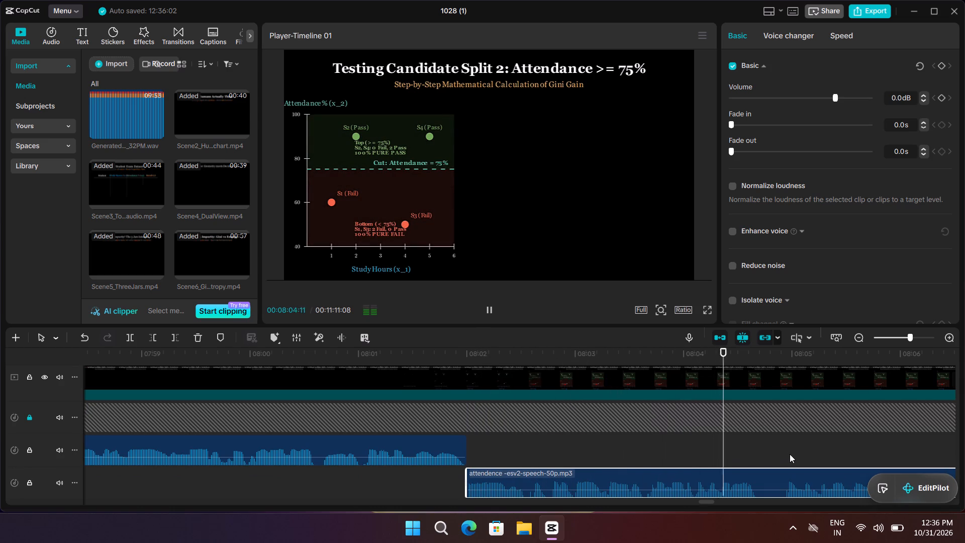
pyautogui.press('space')
pyautogui.moveTo(768, 450); pyautogui.dragTo(759, 450)
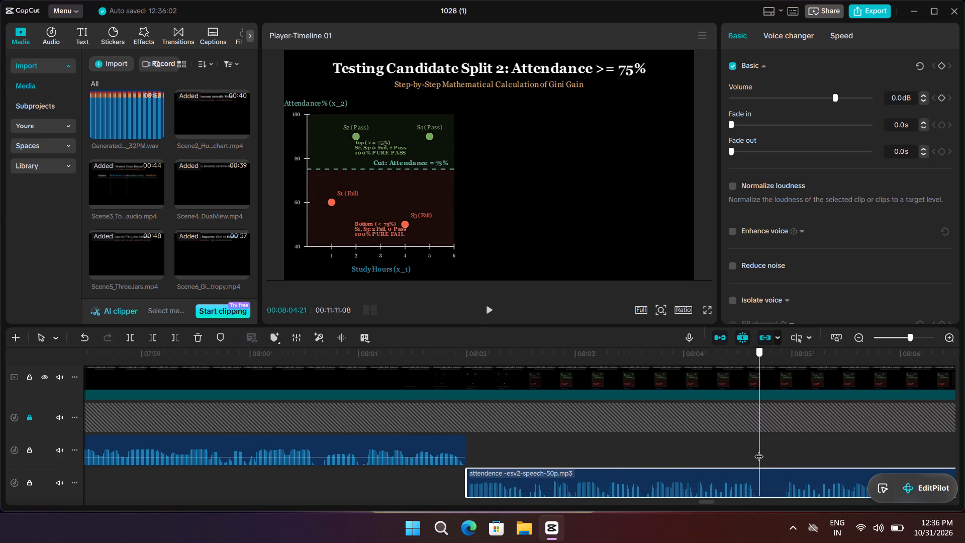
pyautogui.moveTo(759, 450); pyautogui.dragTo(755, 450)
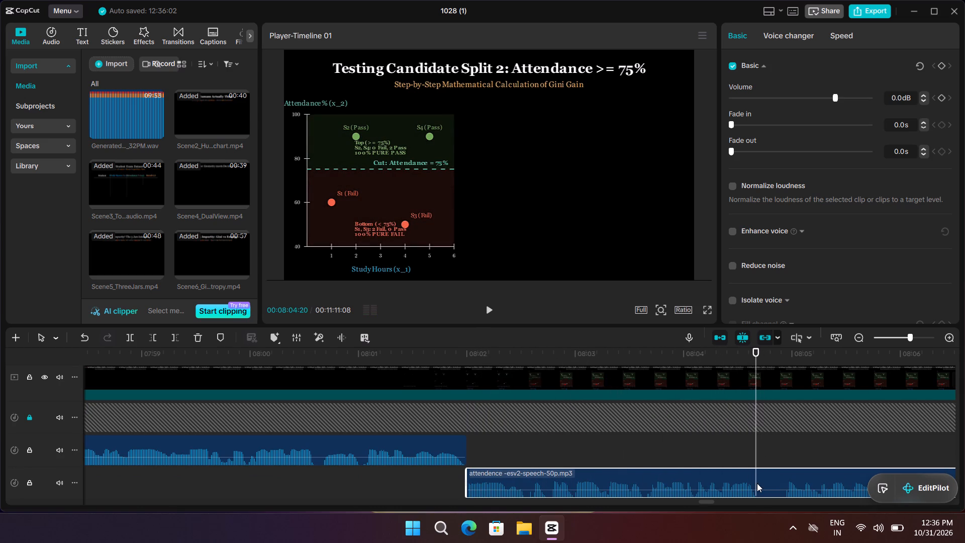
pyautogui.hotkey('ctrl', 'b')
pyautogui.click(760, 487)
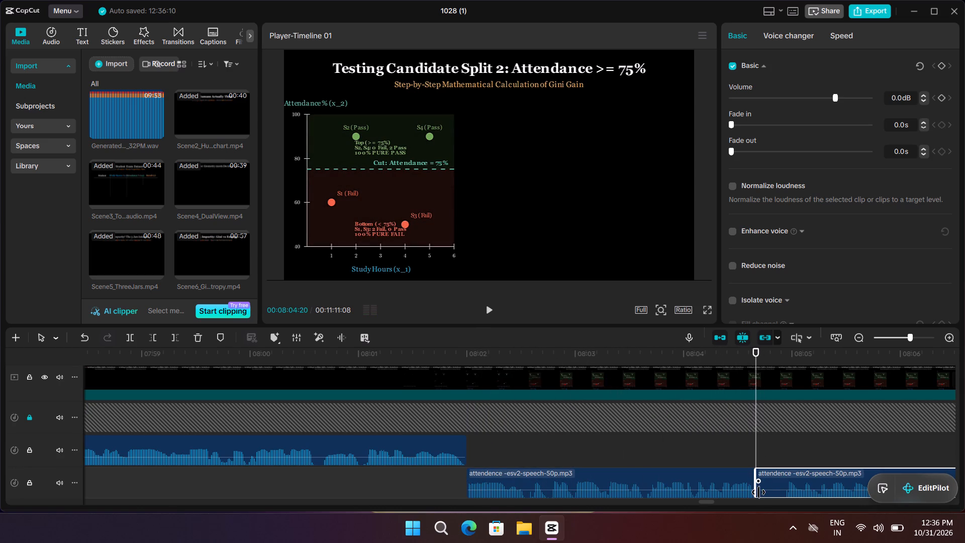
pyautogui.moveTo(756, 493); pyautogui.dragTo(785, 501)
pyautogui.moveTo(797, 494); pyautogui.dragTo(770, 497)
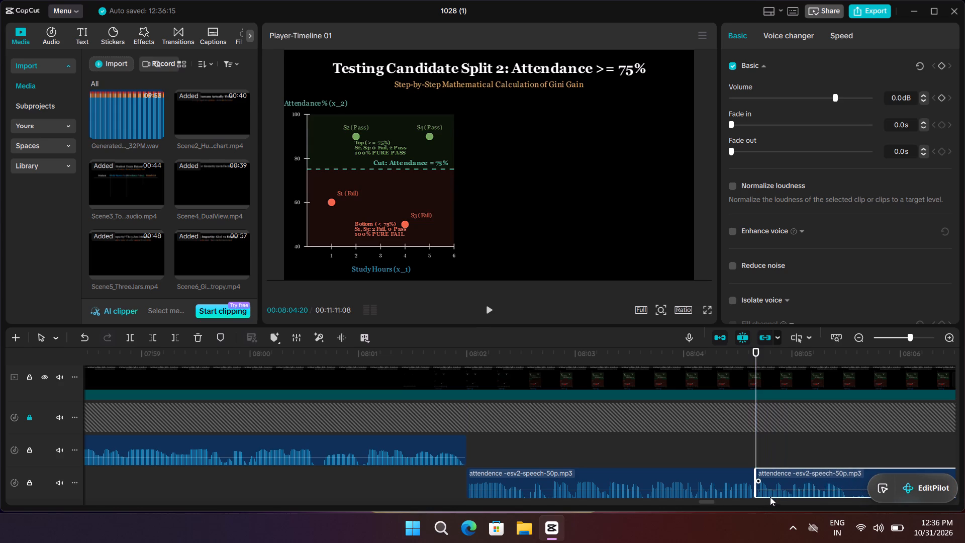
# Split the attendence voice-over at 00:08:05:16, trim the roughly one-second pause after the cut, and move the remaining audio back to 00:08:05:16.
pyautogui.moveTo(753, 456); pyautogui.dragTo(768, 452)
pyautogui.press('space')
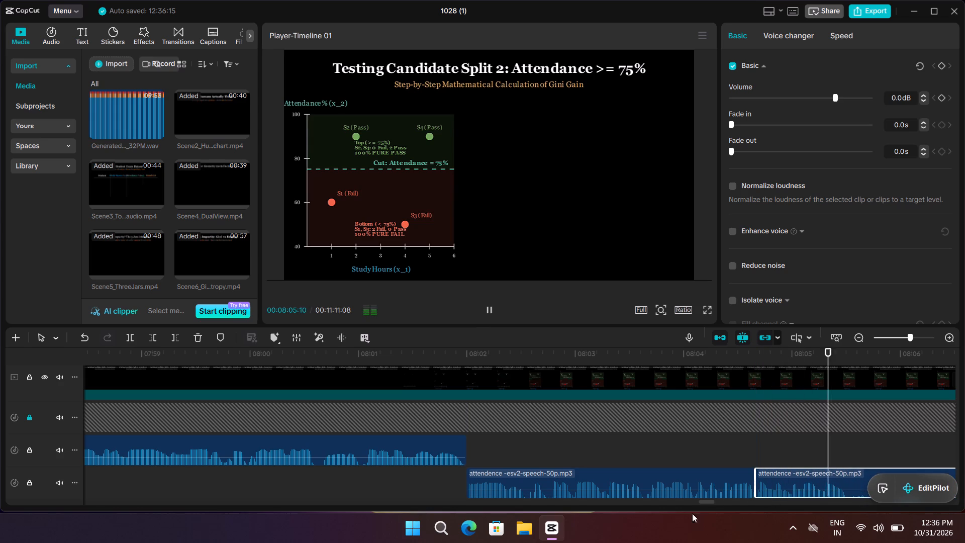
pyautogui.press('space')
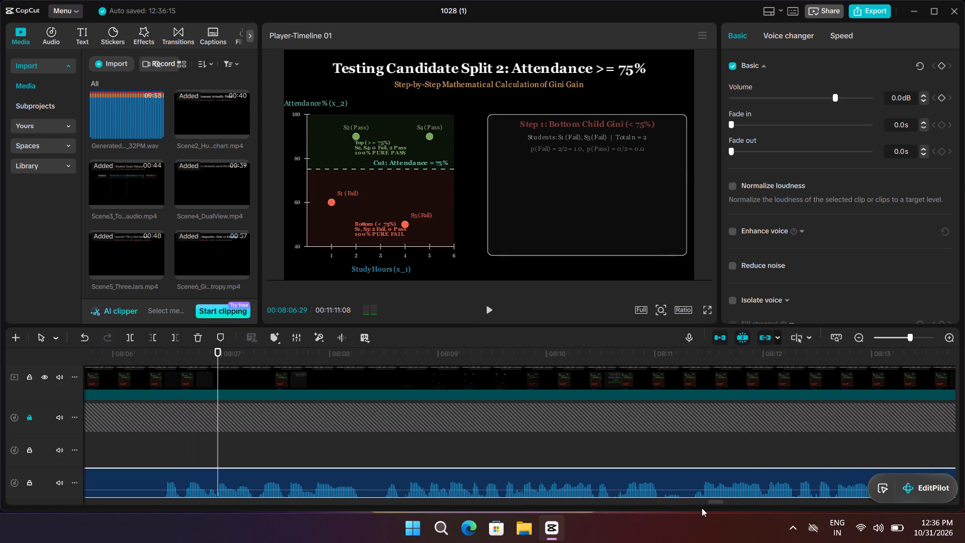
pyautogui.moveTo(712, 505); pyautogui.dragTo(704, 505)
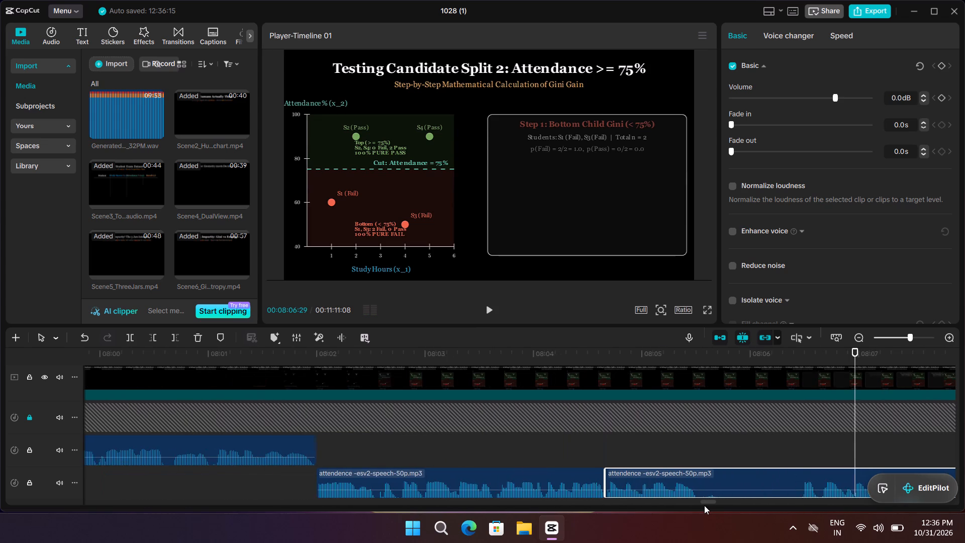
pyautogui.moveTo(704, 505); pyautogui.dragTo(705, 505)
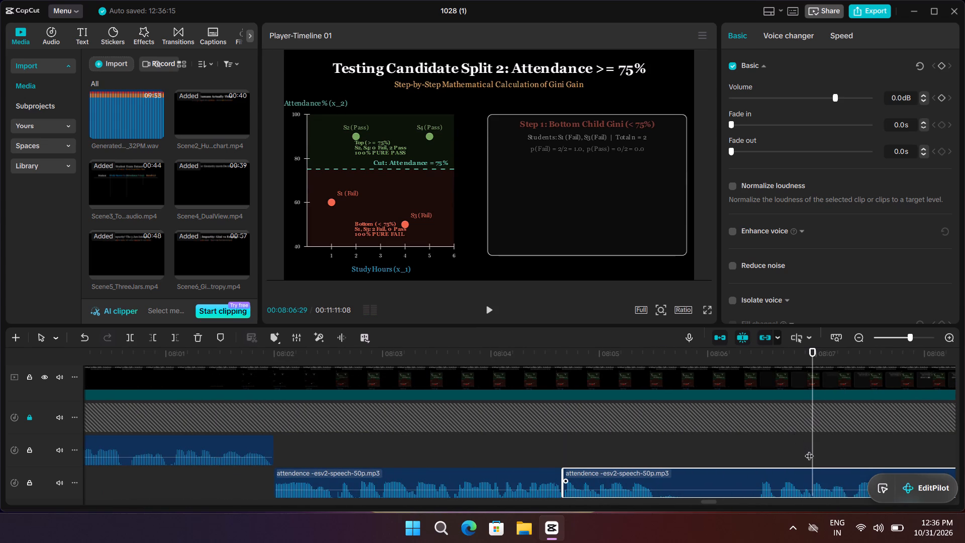
pyautogui.moveTo(811, 450); pyautogui.dragTo(657, 465)
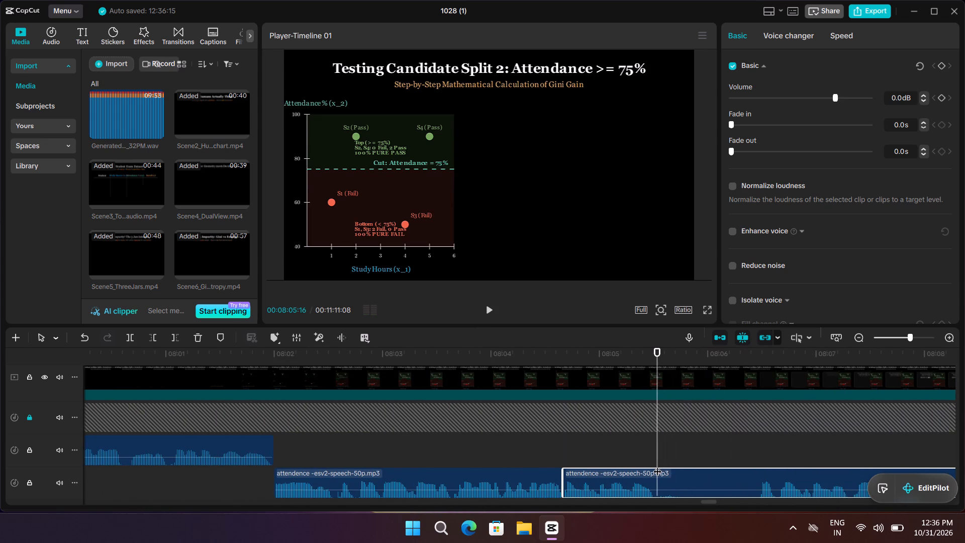
pyautogui.hotkey('ctrl', 'b')
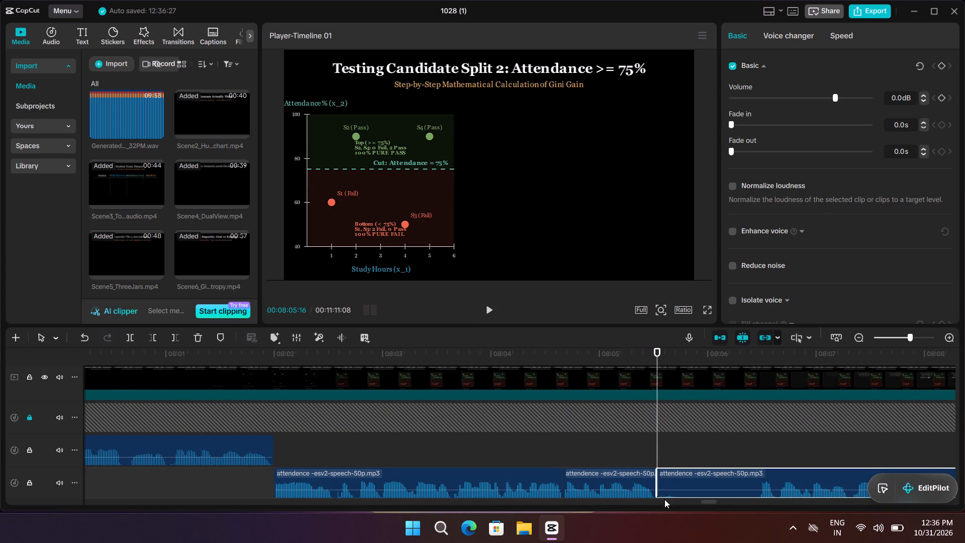
pyautogui.click(668, 491)
pyautogui.moveTo(657, 495); pyautogui.dragTo(755, 507)
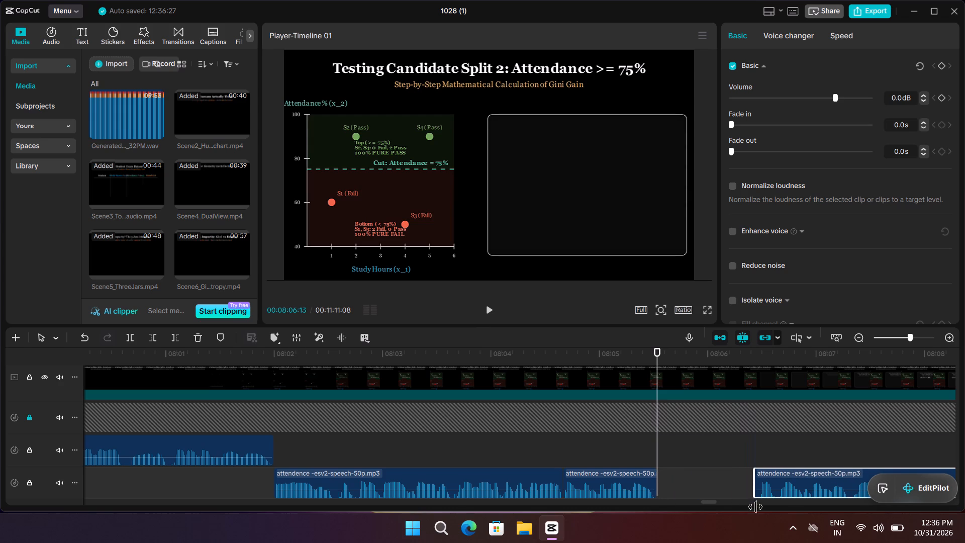
pyautogui.moveTo(755, 507); pyautogui.dragTo(757, 507)
pyautogui.moveTo(769, 495); pyautogui.dragTo(667, 502)
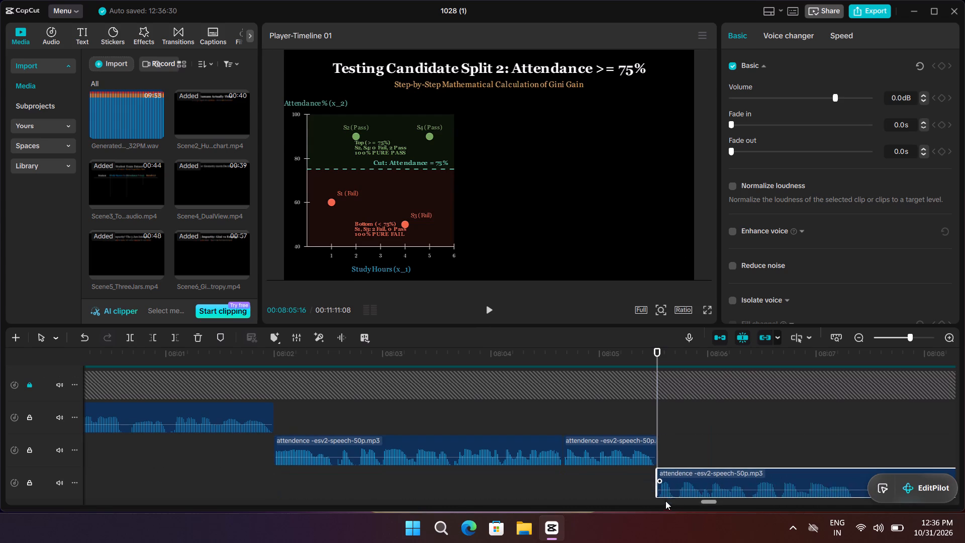
# Split the attendence voice-over at 00:08:07:10, trim the short silence after the cut, and close the gap with the remaining audio.
pyautogui.press('space')
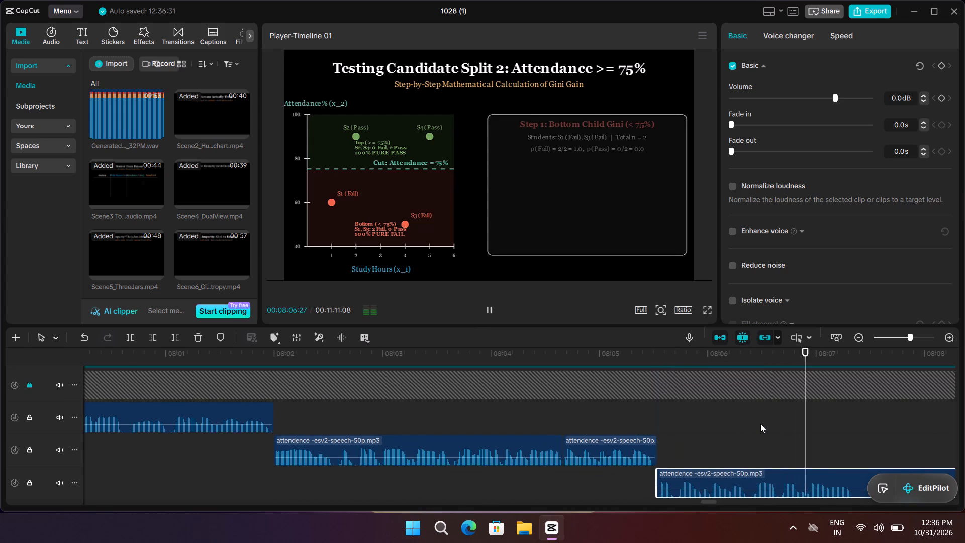
pyautogui.press('space')
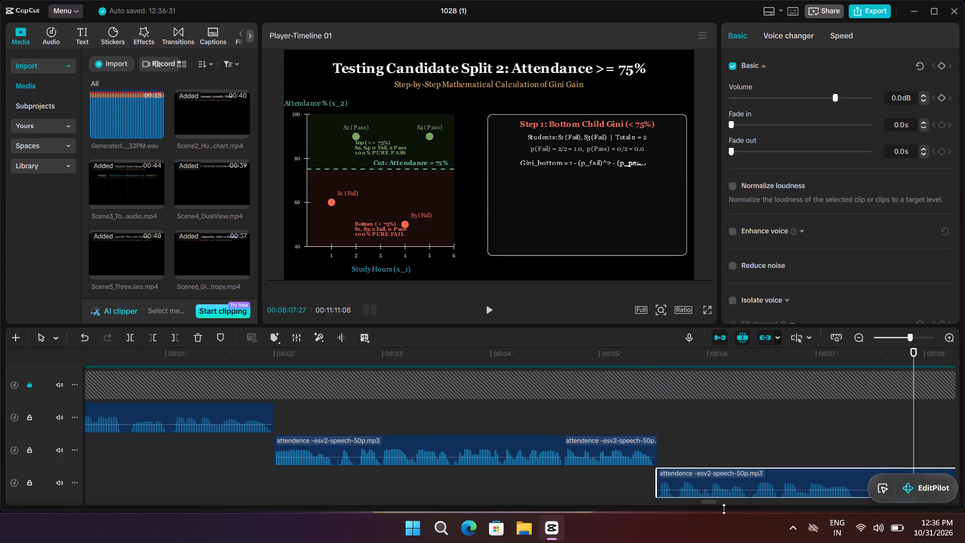
pyautogui.click(711, 505)
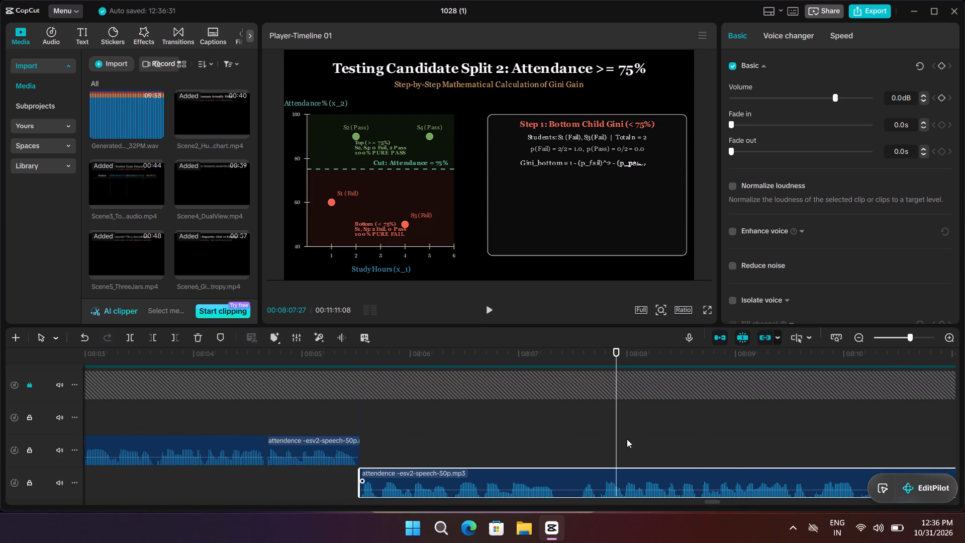
pyautogui.moveTo(616, 438); pyautogui.dragTo(556, 451)
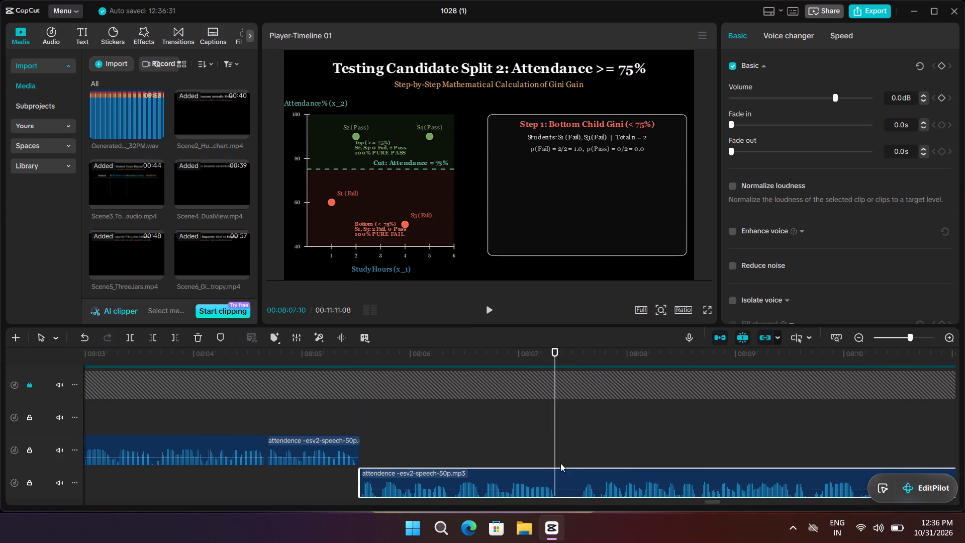
pyautogui.hotkey('ctrl', 'b')
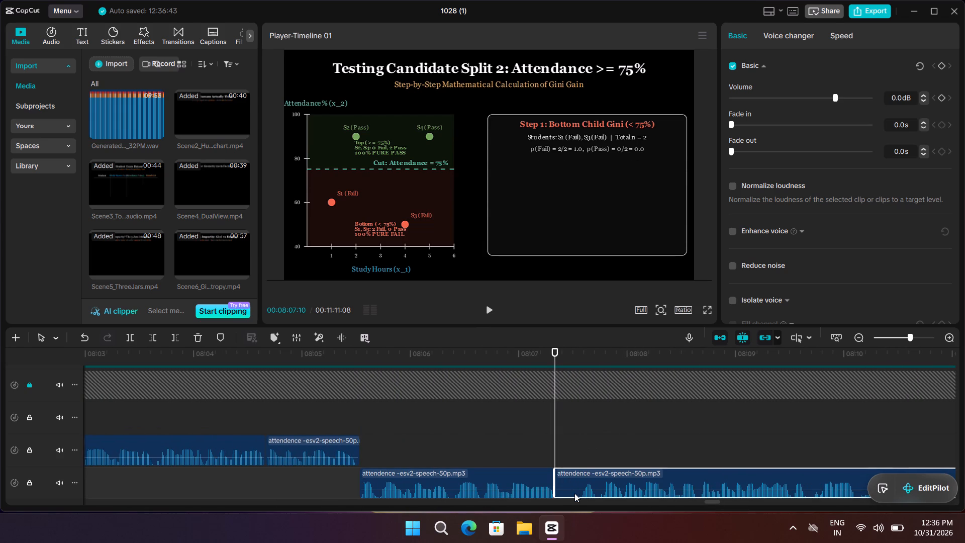
pyautogui.click(574, 493)
pyautogui.moveTo(553, 492); pyautogui.dragTo(578, 502)
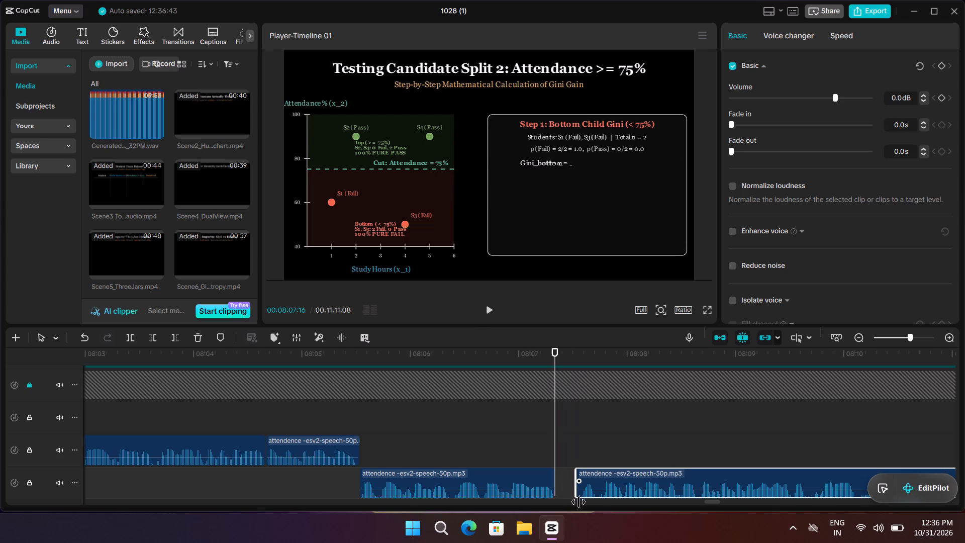
pyautogui.moveTo(578, 502); pyautogui.dragTo(579, 502)
pyautogui.moveTo(599, 497); pyautogui.dragTo(574, 497)
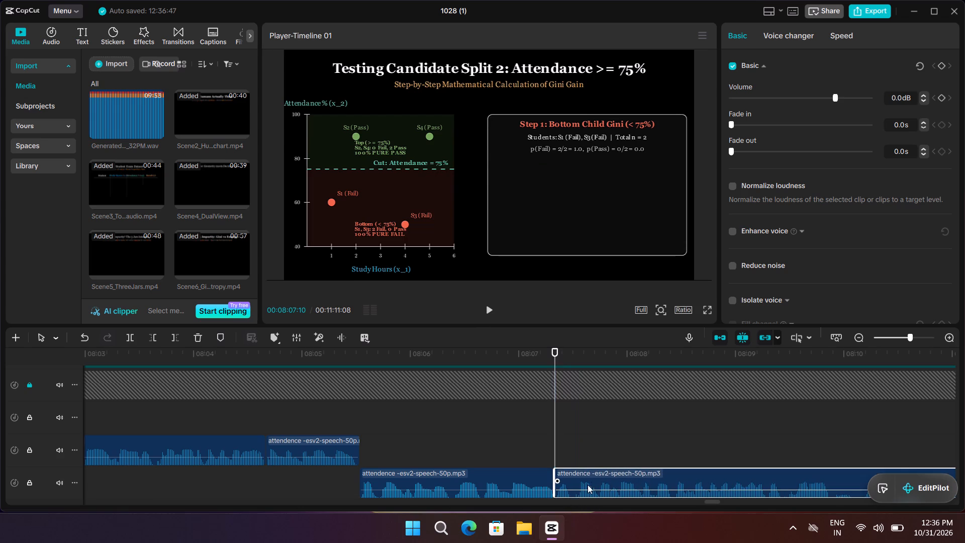
# Split the attendence voice-over at 00:08:16:14, trim the silent pause of about 0.7 seconds after the cut, and close the gap.
pyautogui.press('space')
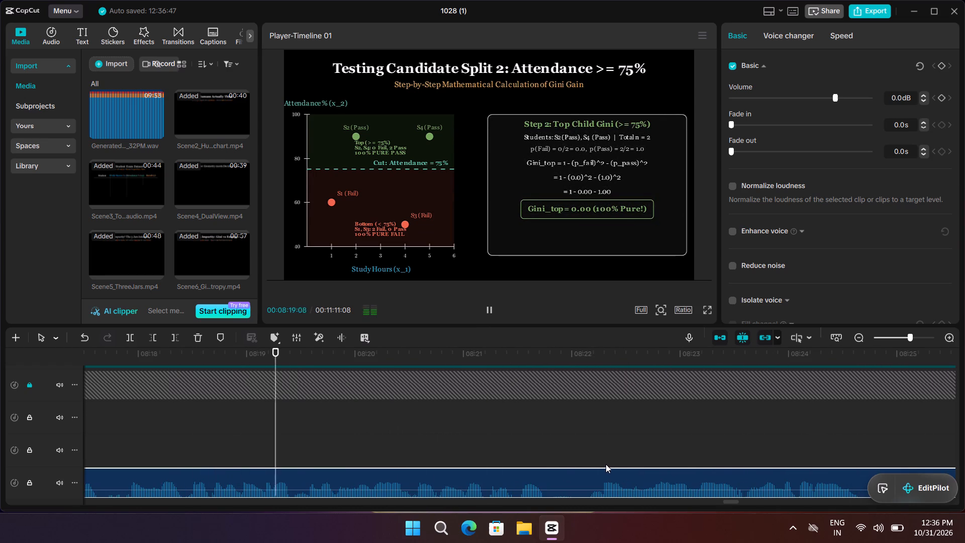
pyautogui.press('space')
pyautogui.moveTo(301, 435); pyautogui.dragTo(159, 457)
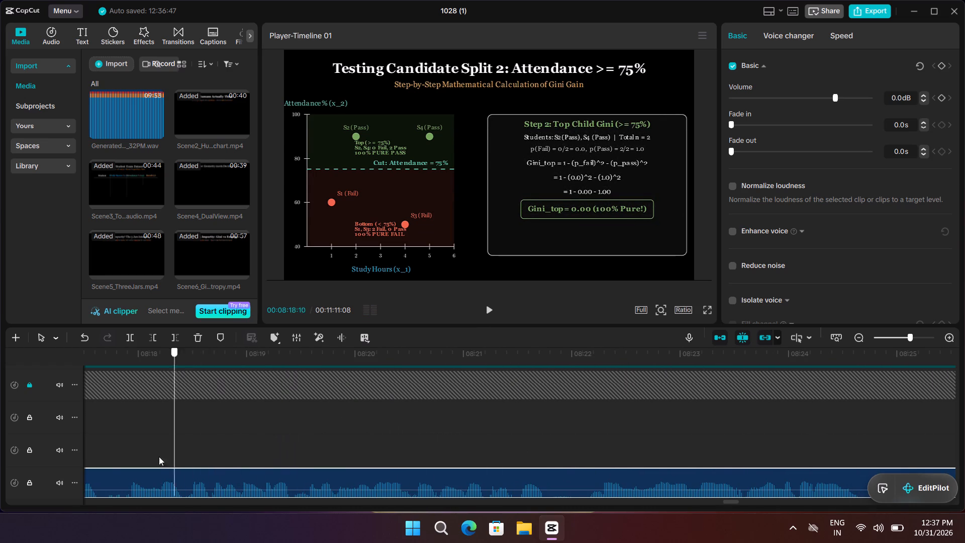
pyautogui.moveTo(159, 457); pyautogui.dragTo(201, 480)
pyautogui.hotkey('ctrl', 'b')
pyautogui.click(224, 482)
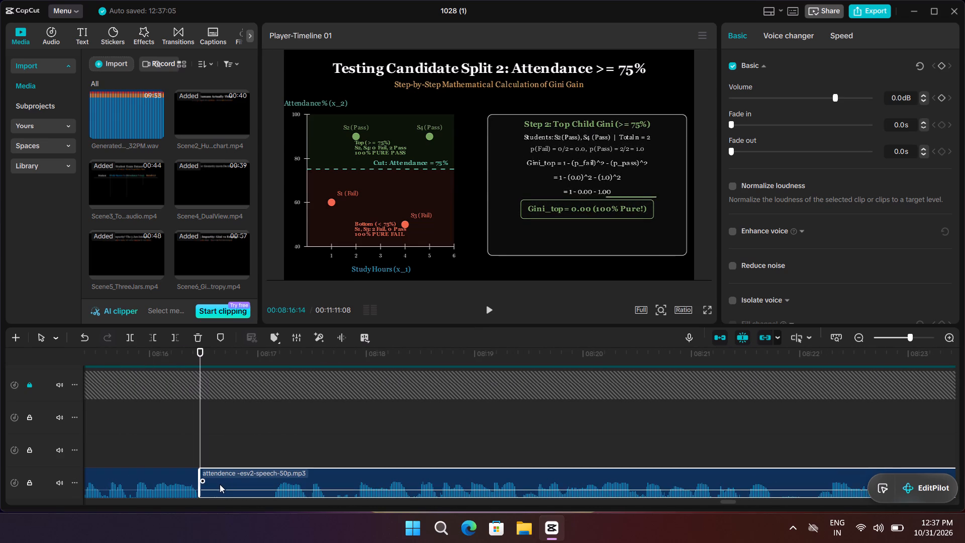
pyautogui.moveTo(201, 494); pyautogui.dragTo(255, 501)
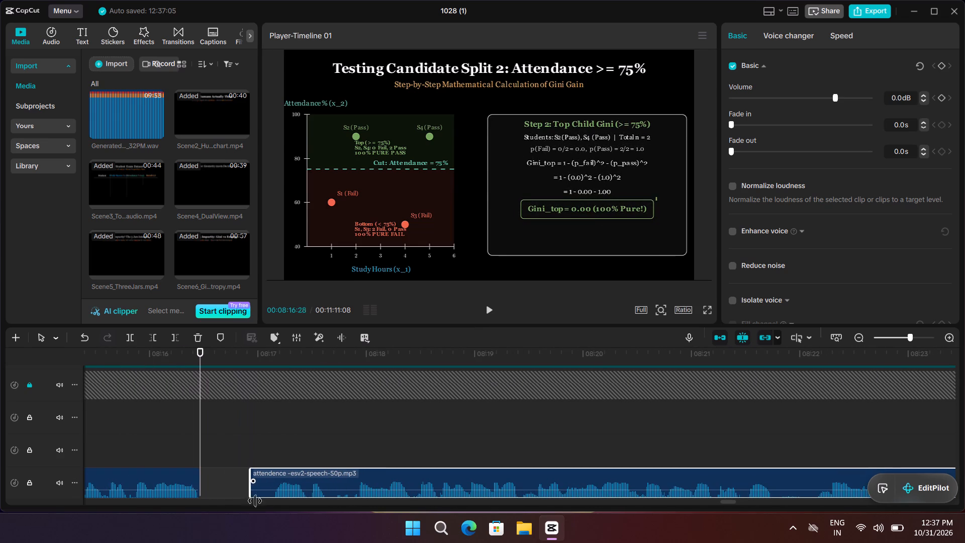
pyautogui.moveTo(255, 501); pyautogui.dragTo(272, 505)
pyautogui.moveTo(291, 496); pyautogui.dragTo(275, 496)
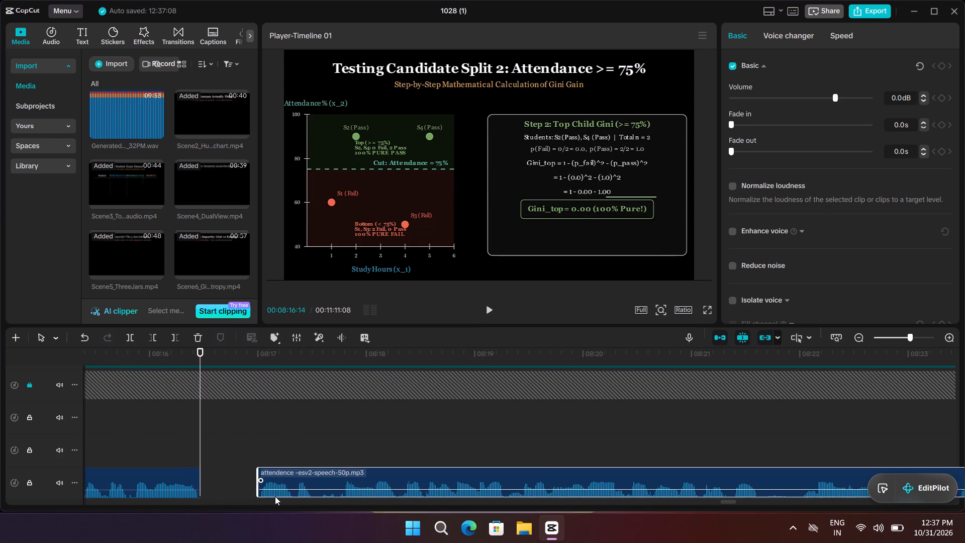
pyautogui.moveTo(275, 496); pyautogui.dragTo(217, 499)
# Split the attendence voice-over at 00:08:21:02, trim the silence from the start of the later piece, and move it back against the cut.
pyautogui.press('space')
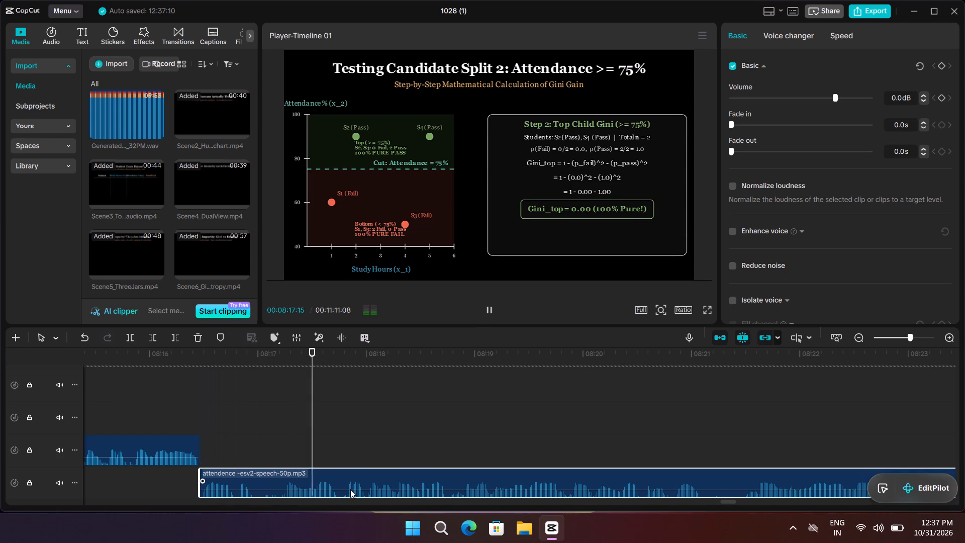
pyautogui.press('space')
pyautogui.press('space')
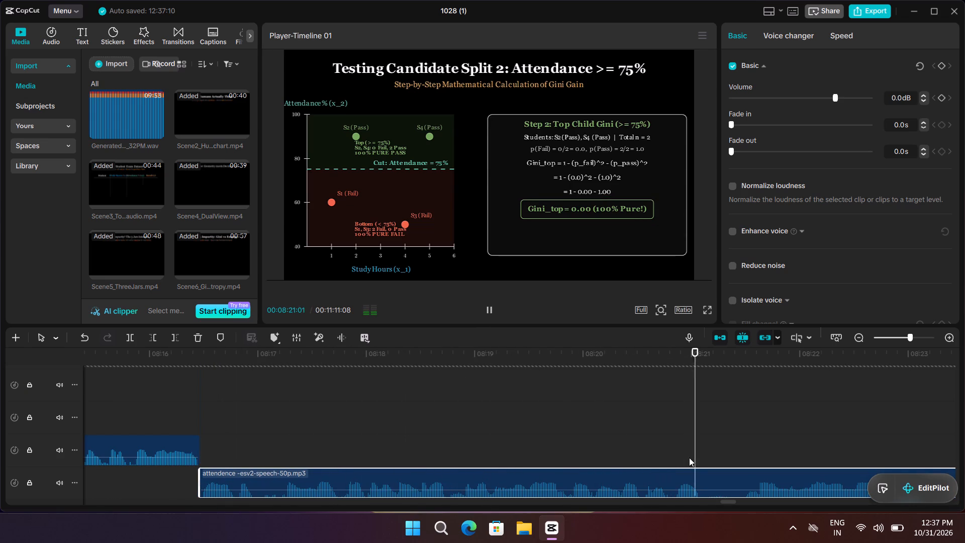
pyautogui.press('space')
pyautogui.moveTo(713, 458); pyautogui.dragTo(699, 460)
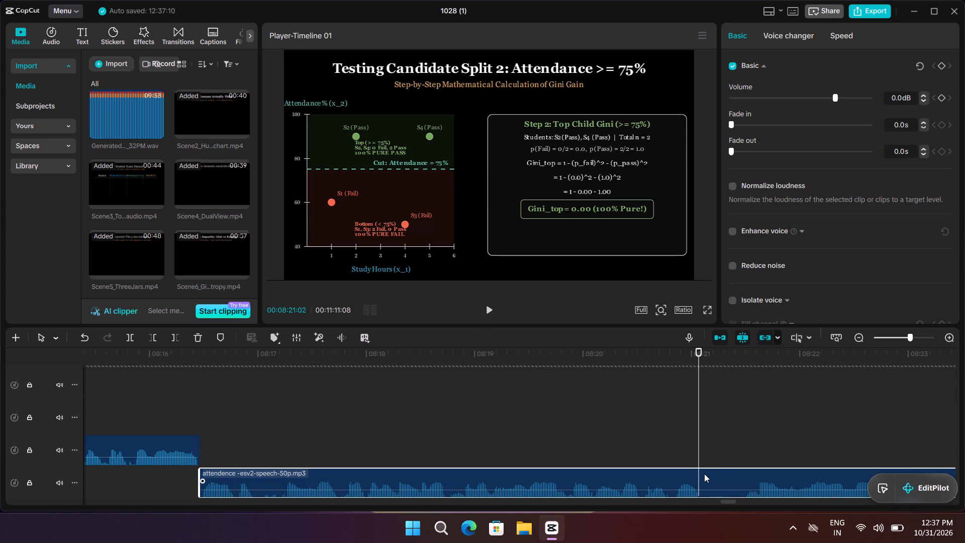
pyautogui.hotkey('ctrl', 'b')
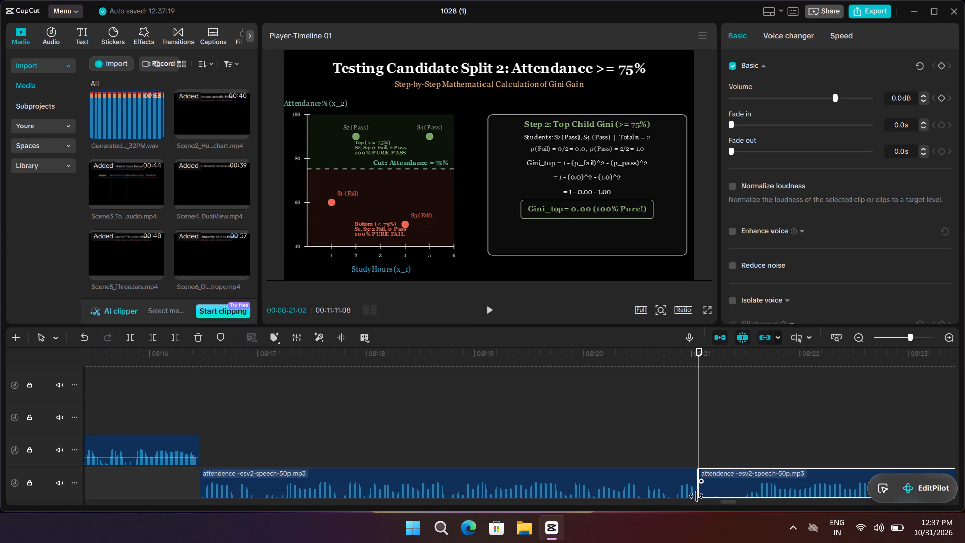
pyautogui.moveTo(697, 496); pyautogui.dragTo(744, 502)
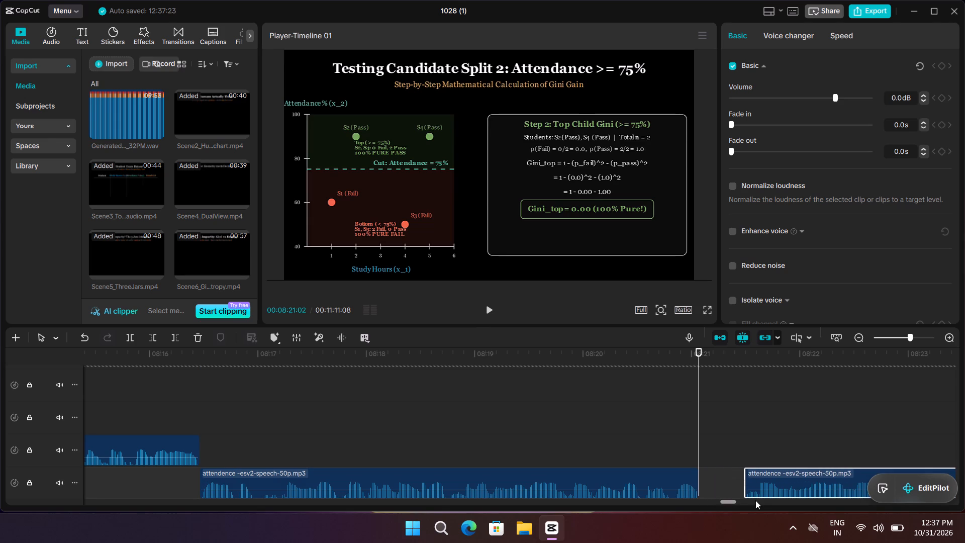
pyautogui.moveTo(756, 495); pyautogui.dragTo(709, 501)
# Split the attendence voice-over at 00:08:23:20 and trim the roughly 1.6-second silence from the start of the later piece.
pyautogui.press('space')
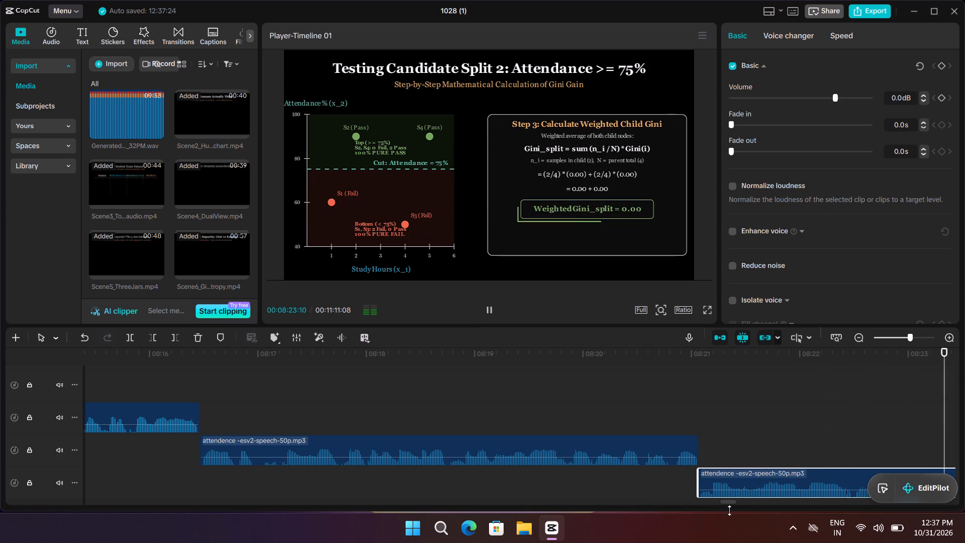
pyautogui.press('space')
pyautogui.moveTo(735, 504); pyautogui.dragTo(728, 505)
pyautogui.keyDown('ctrl'); pyautogui.scroll(-4, 652, 449); pyautogui.keyUp('ctrl')
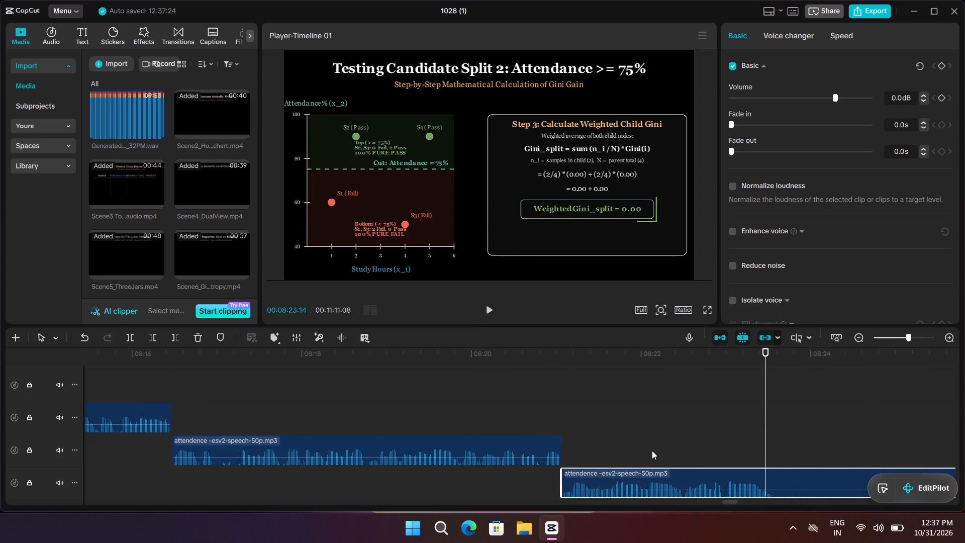
pyautogui.keyDown('ctrl'); pyautogui.scroll(-9, 652, 450); pyautogui.keyUp('ctrl')
pyautogui.moveTo(713, 501); pyautogui.dragTo(720, 503)
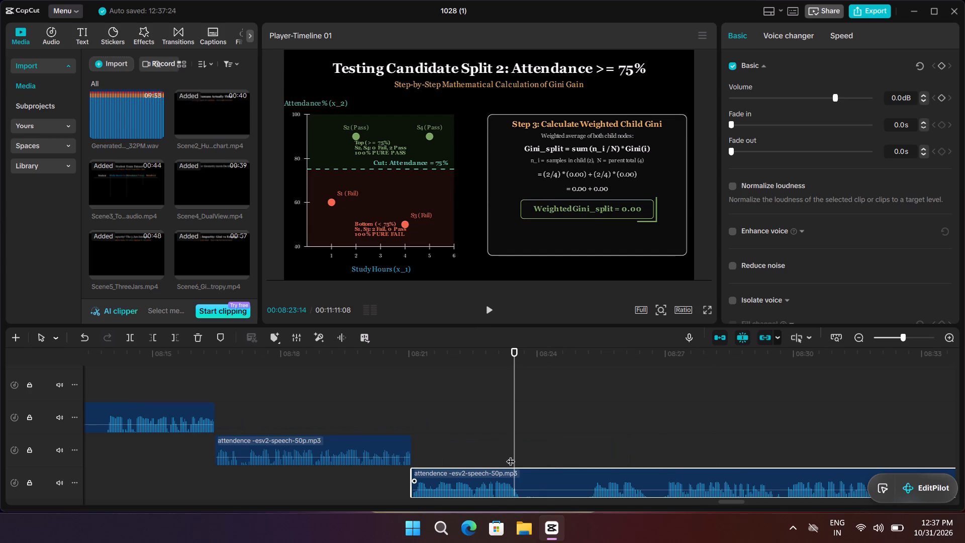
pyautogui.moveTo(512, 455); pyautogui.dragTo(498, 456)
pyautogui.press('space')
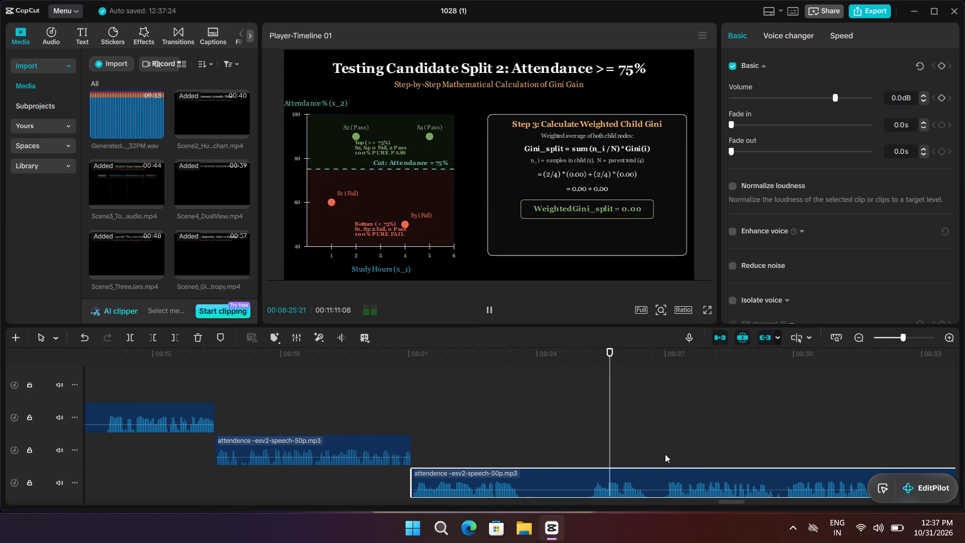
pyautogui.press('space')
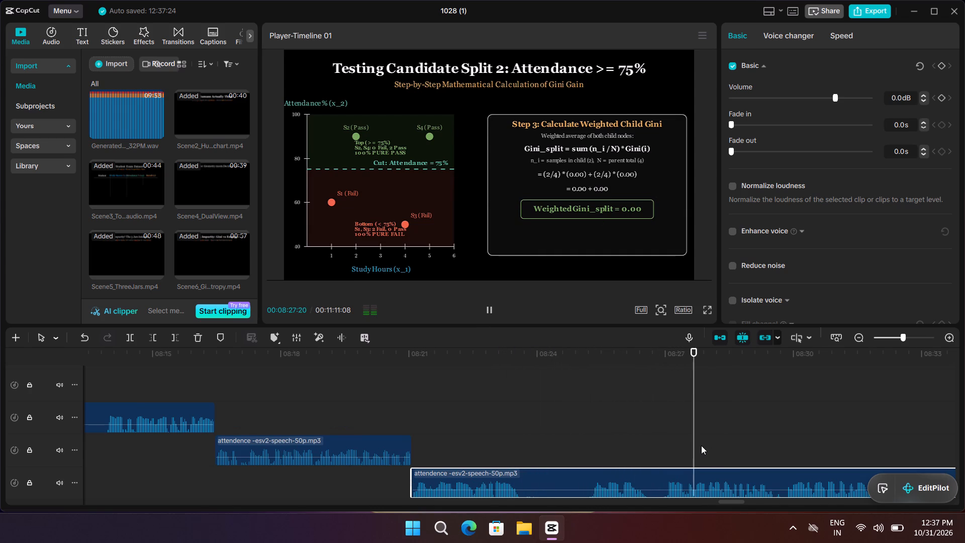
pyautogui.moveTo(696, 447); pyautogui.dragTo(523, 461)
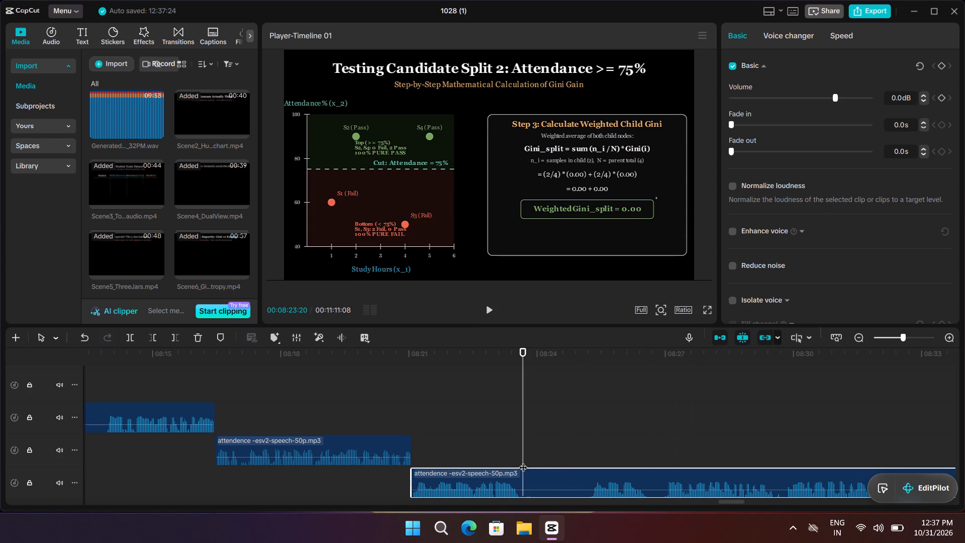
pyautogui.hotkey('ctrl', 'b')
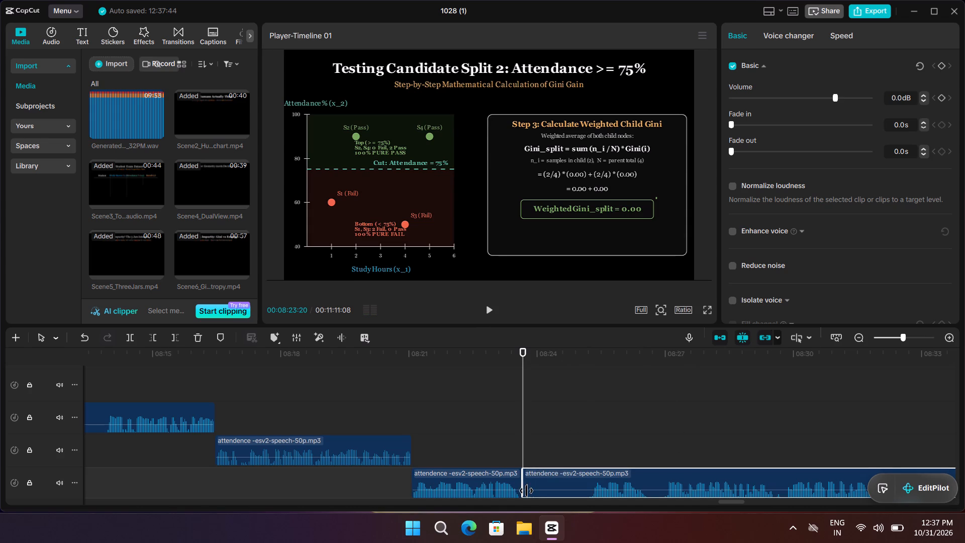
pyautogui.moveTo(522, 492); pyautogui.dragTo(592, 503)
# Split the attendence voice-over at 00:08:26:16, trim the short silence after the cut, and move both pieces back to close the gaps.
pyautogui.moveTo(521, 439); pyautogui.dragTo(582, 444)
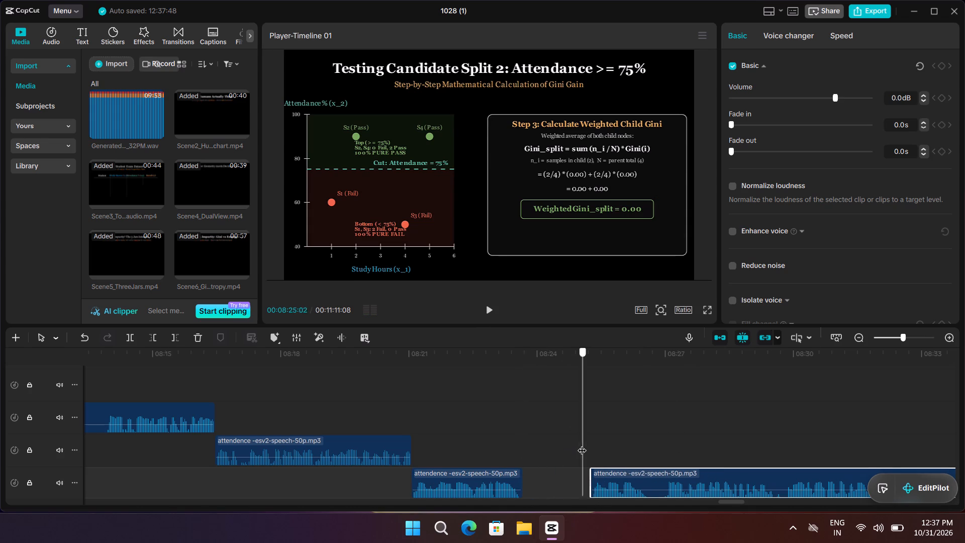
pyautogui.moveTo(582, 444); pyautogui.dragTo(646, 458)
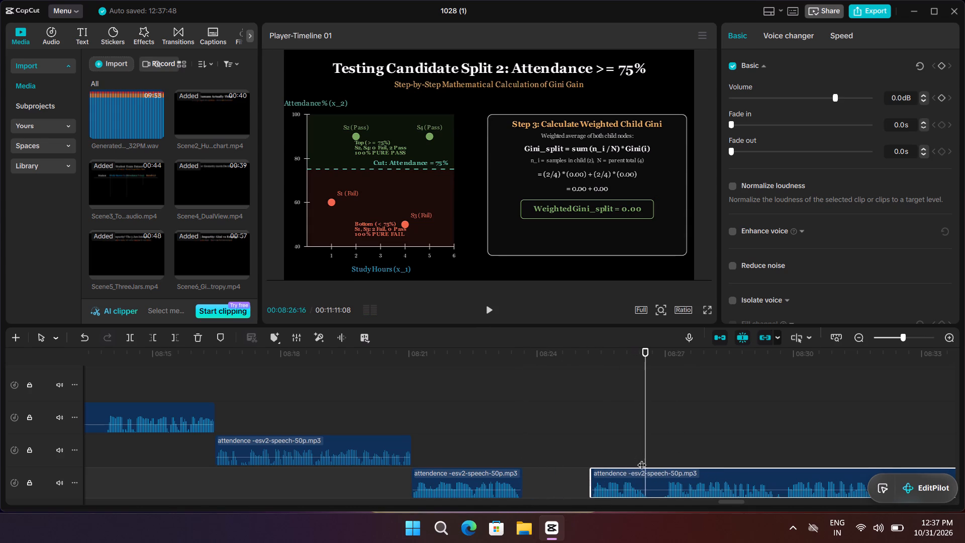
pyautogui.hotkey('ctrl', 'b')
pyautogui.moveTo(645, 492); pyautogui.dragTo(647, 492)
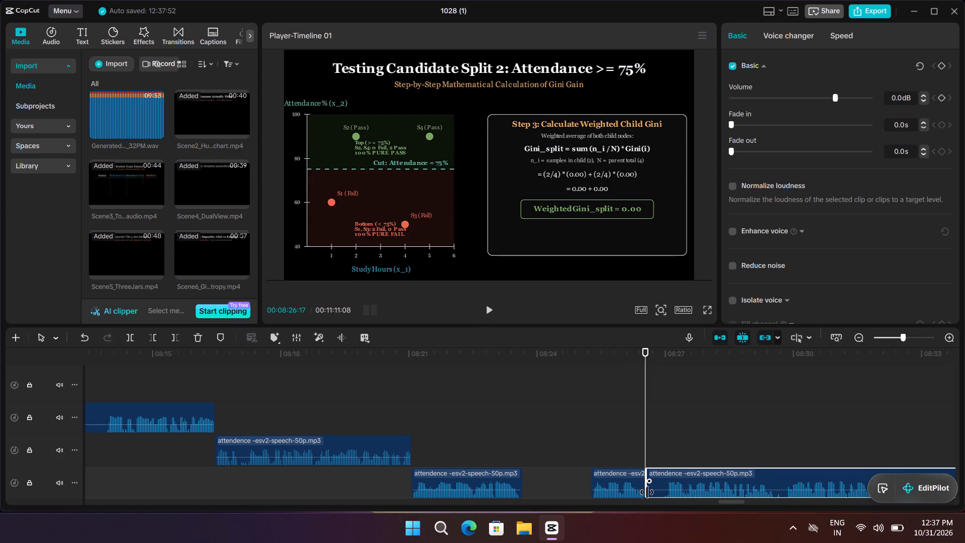
pyautogui.moveTo(647, 492); pyautogui.dragTo(665, 503)
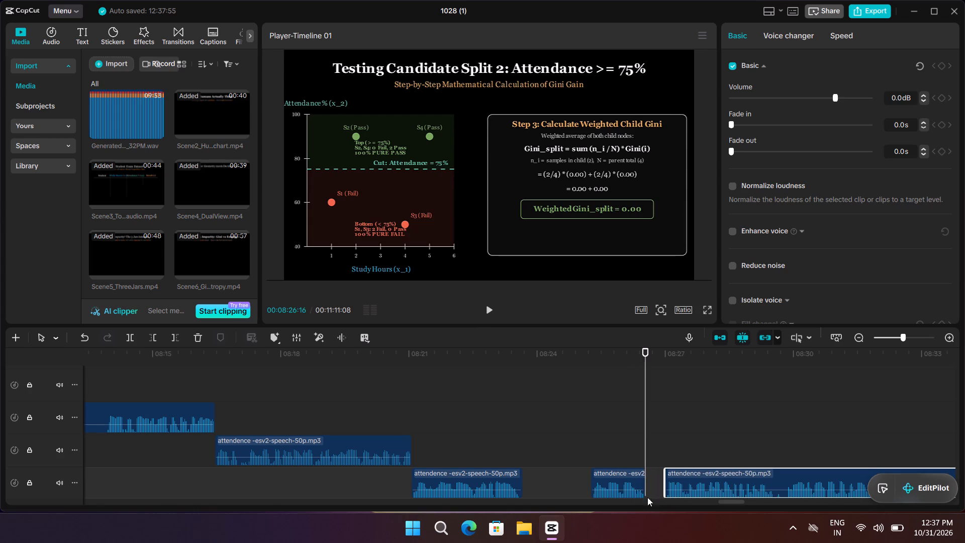
pyautogui.moveTo(624, 497); pyautogui.dragTo(558, 499)
pyautogui.moveTo(678, 463); pyautogui.dragTo(589, 491)
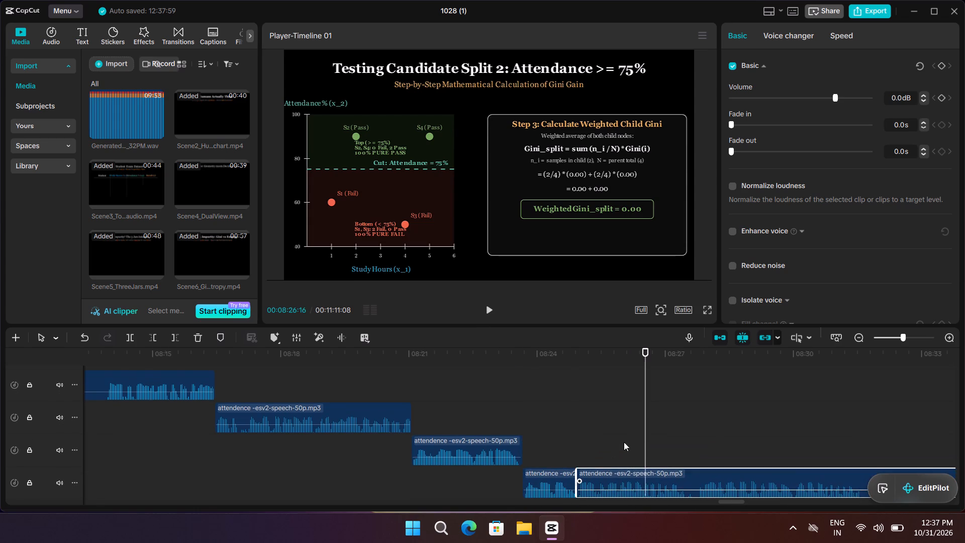
# Split only the attendence voice-over at 00:08:31:19, trim the roughly half-second pause after the cut, and move the remaining audio back to 00:08:31:19.
pyautogui.moveTo(647, 434); pyautogui.dragTo(501, 448)
pyautogui.press('space')
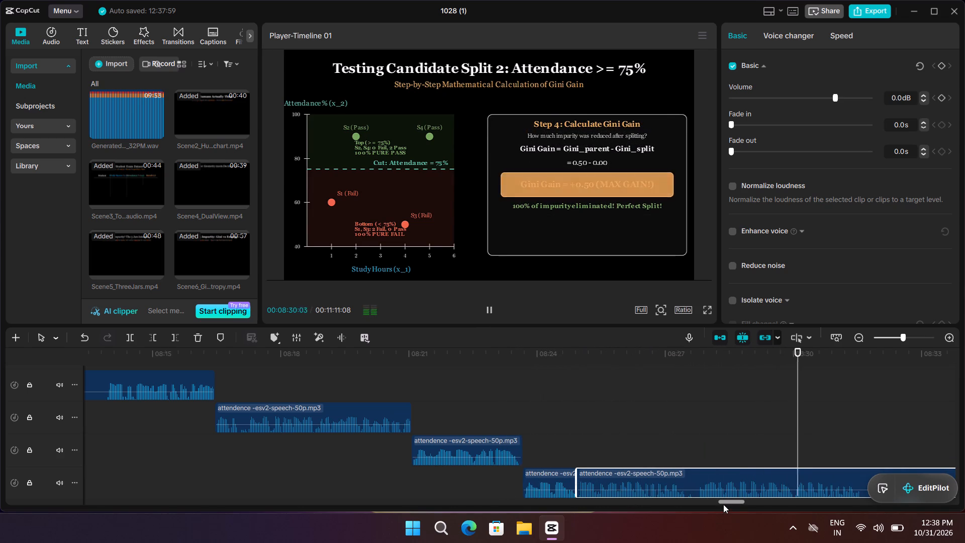
pyautogui.moveTo(723, 504); pyautogui.dragTo(728, 504)
pyautogui.click(782, 441)
pyautogui.moveTo(782, 441); pyautogui.dragTo(720, 460)
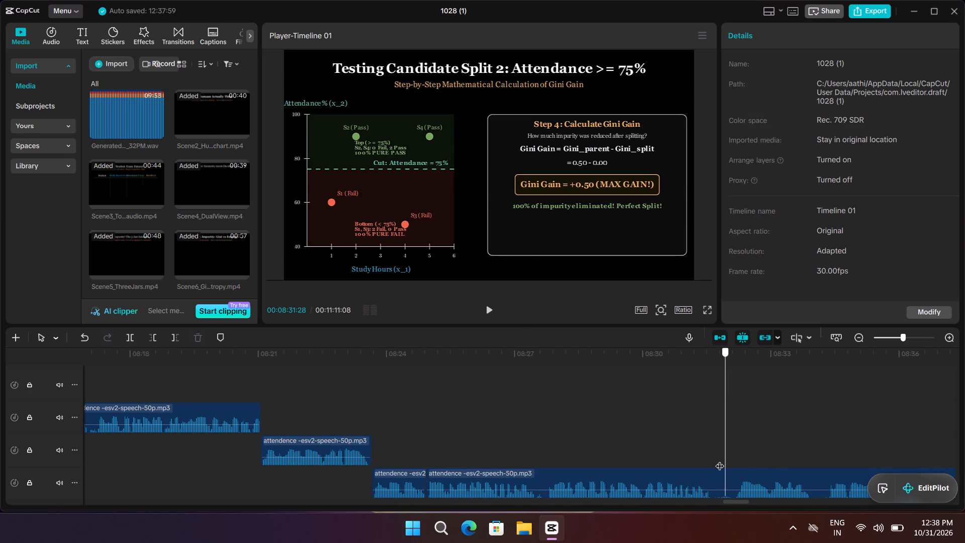
pyautogui.moveTo(720, 460); pyautogui.dragTo(713, 460)
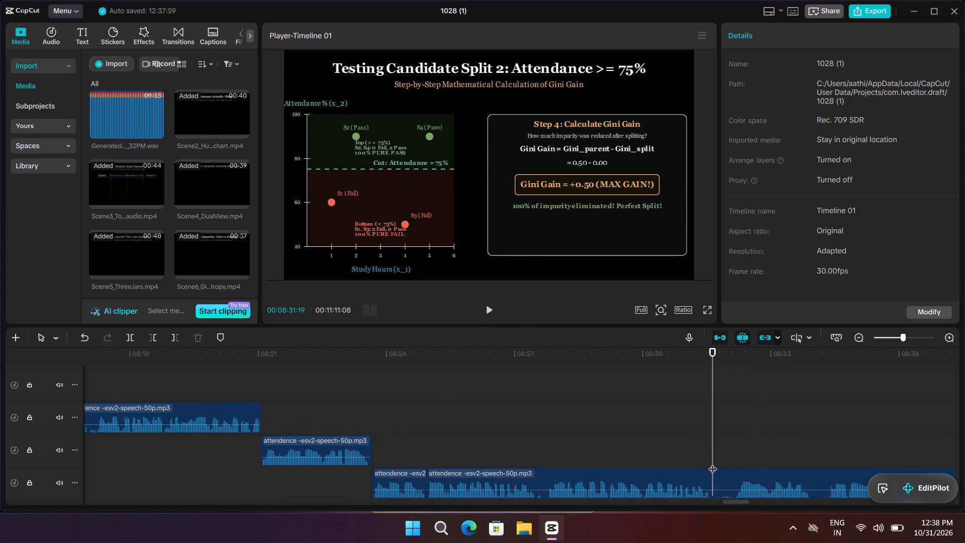
pyautogui.hotkey('ctrl', 'b')
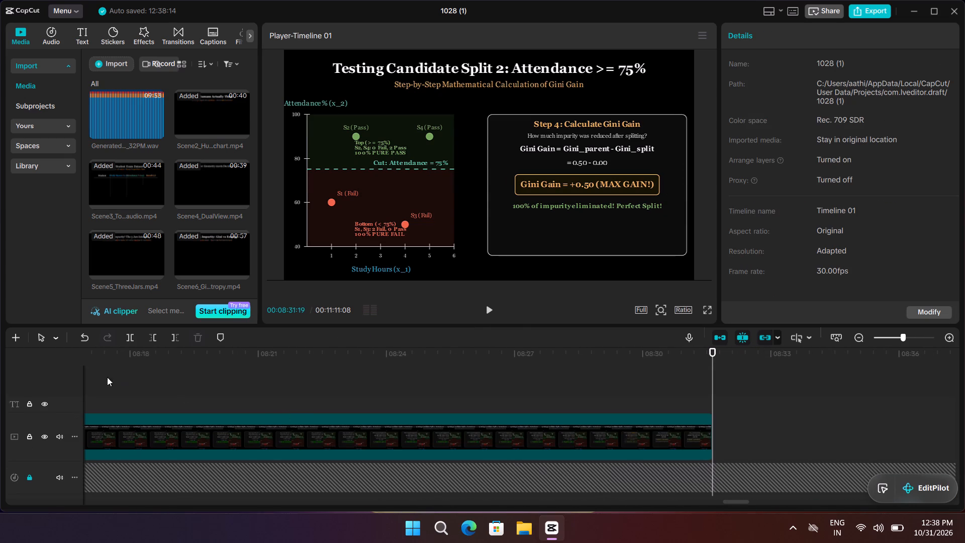
pyautogui.click(85, 336)
pyautogui.scroll(-6, 499, 444)
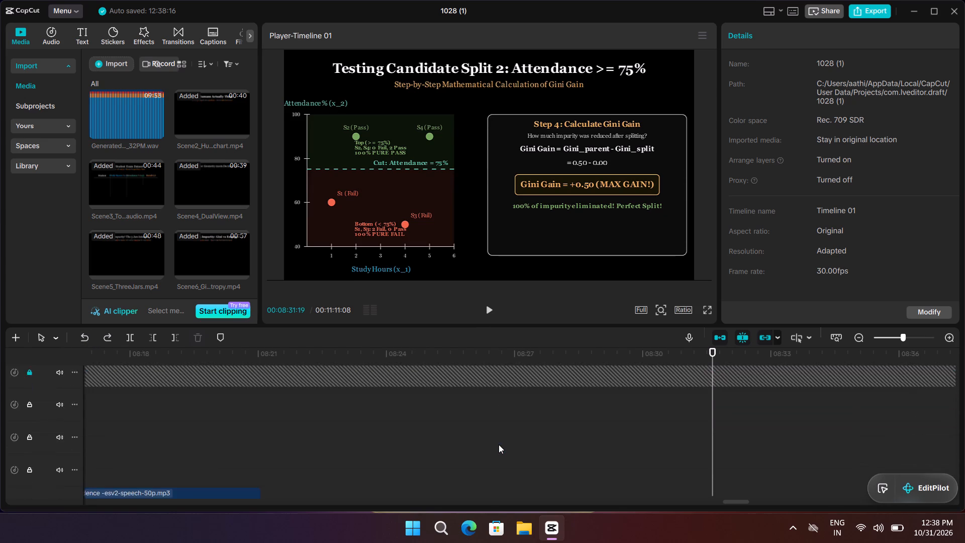
pyautogui.scroll(-13, 499, 444)
pyautogui.click(757, 379)
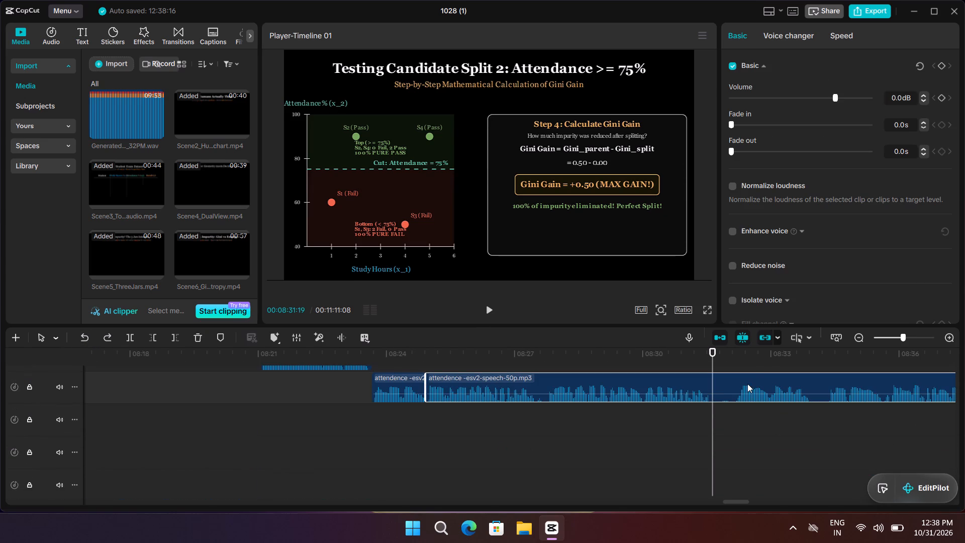
pyautogui.hotkey('ctrl', 'b')
pyautogui.moveTo(712, 399); pyautogui.dragTo(720, 400)
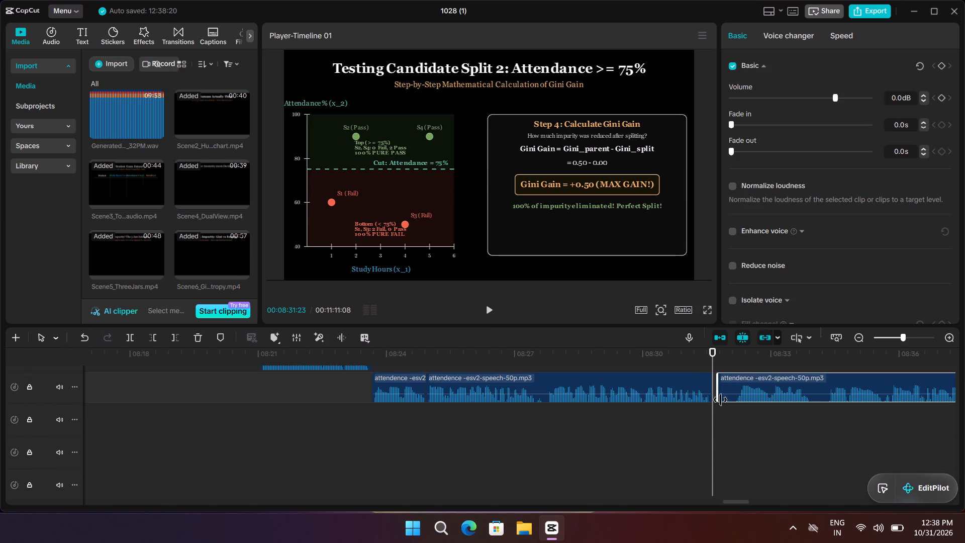
pyautogui.moveTo(720, 400); pyautogui.dragTo(735, 410)
pyautogui.moveTo(737, 399); pyautogui.dragTo(729, 399)
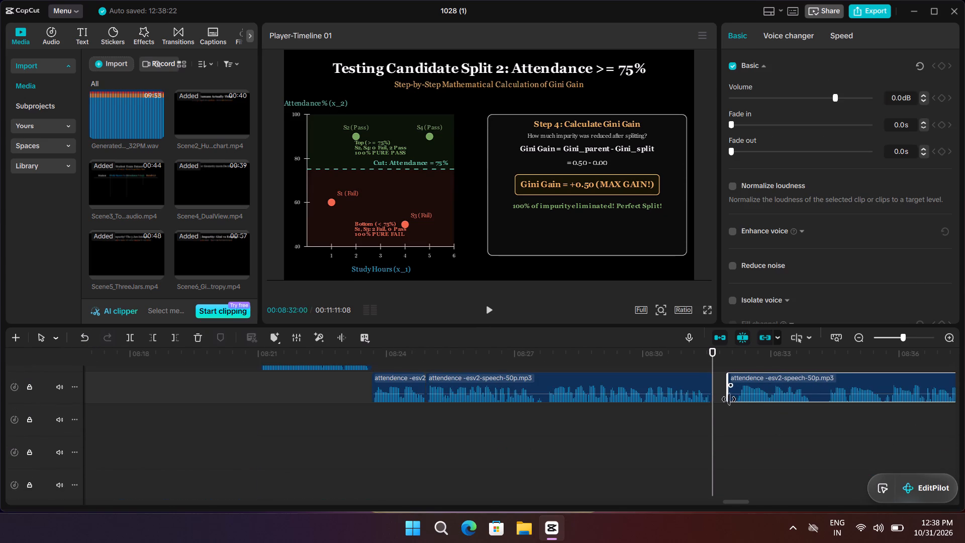
pyautogui.moveTo(729, 399); pyautogui.dragTo(739, 406)
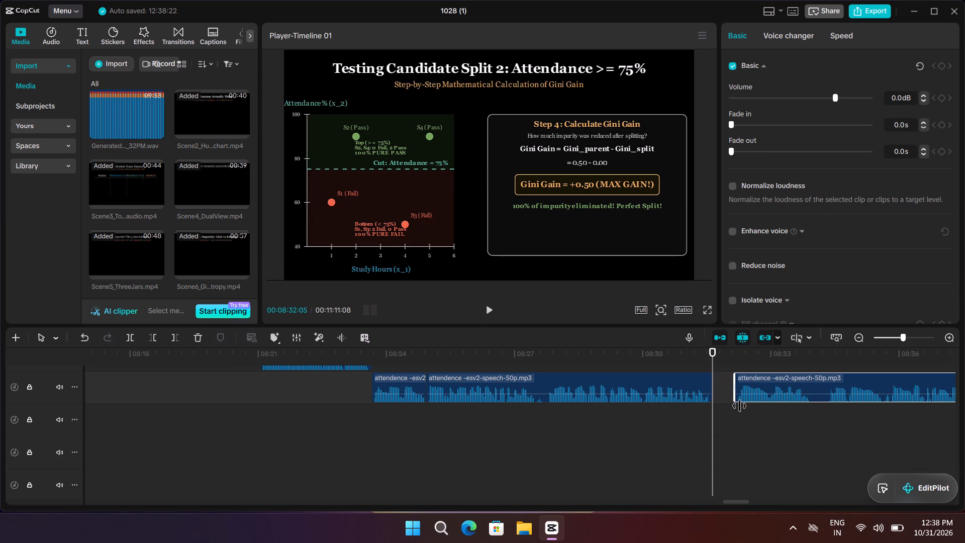
pyautogui.moveTo(739, 406); pyautogui.dragTo(741, 406)
pyautogui.moveTo(745, 400); pyautogui.dragTo(721, 400)
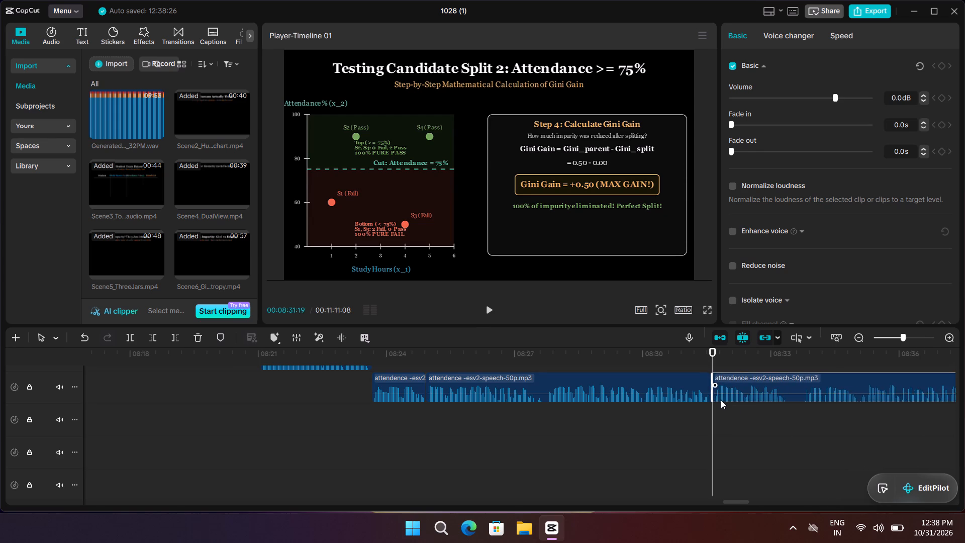
# Split the attendence voice-over at 00:08:33:11, trim the roughly 0.4-second pause after the cut, and move the remaining audio back against it.
pyautogui.press('space')
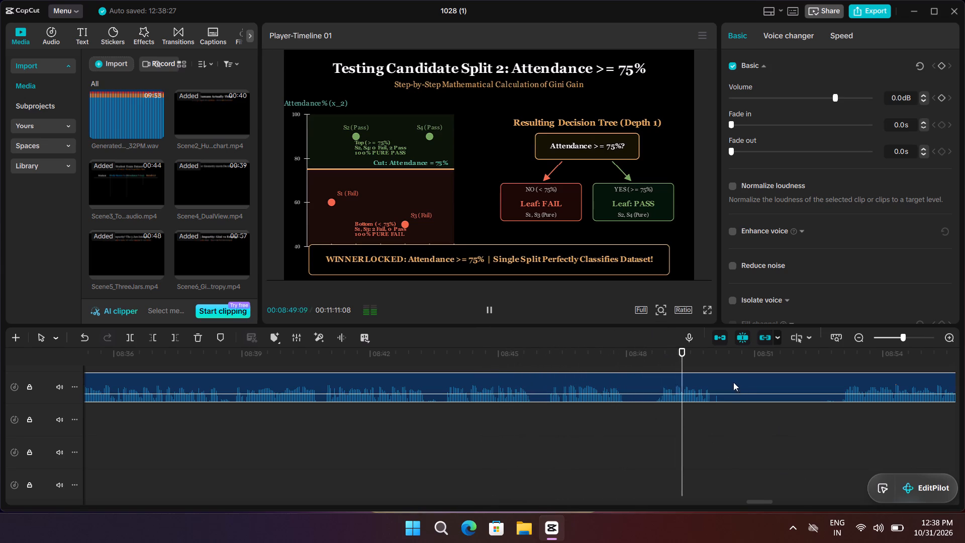
pyautogui.press('space')
pyautogui.moveTo(708, 356); pyautogui.dragTo(213, 422)
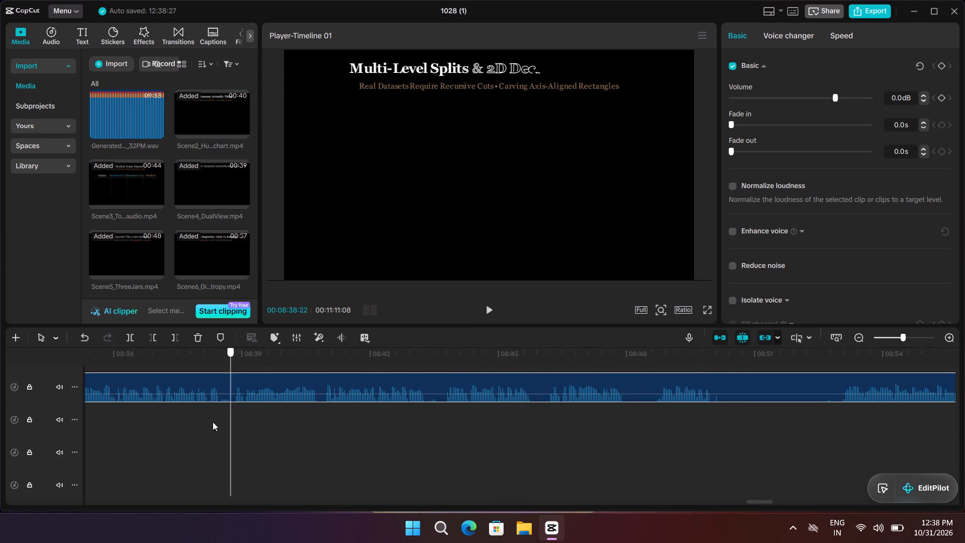
pyautogui.moveTo(213, 422); pyautogui.dragTo(264, 455)
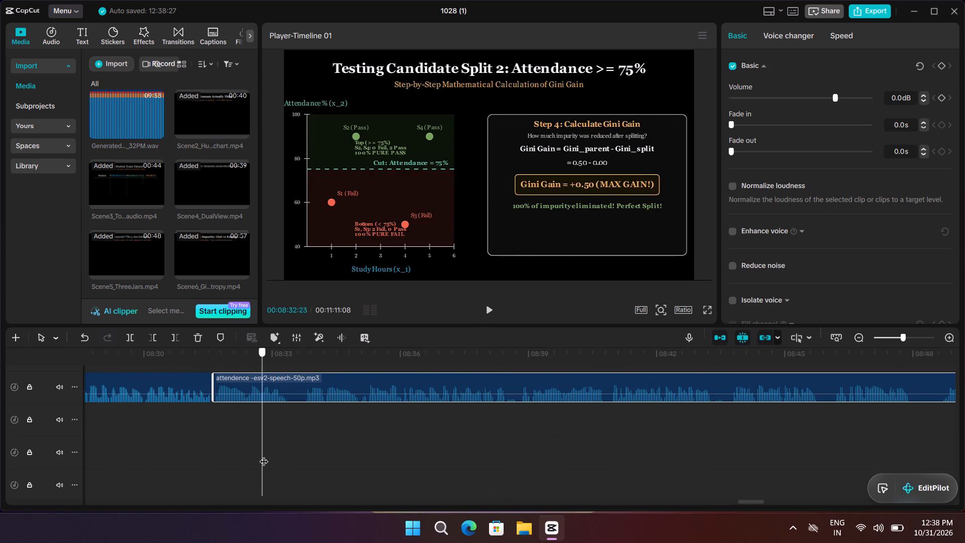
pyautogui.moveTo(264, 455); pyautogui.dragTo(287, 460)
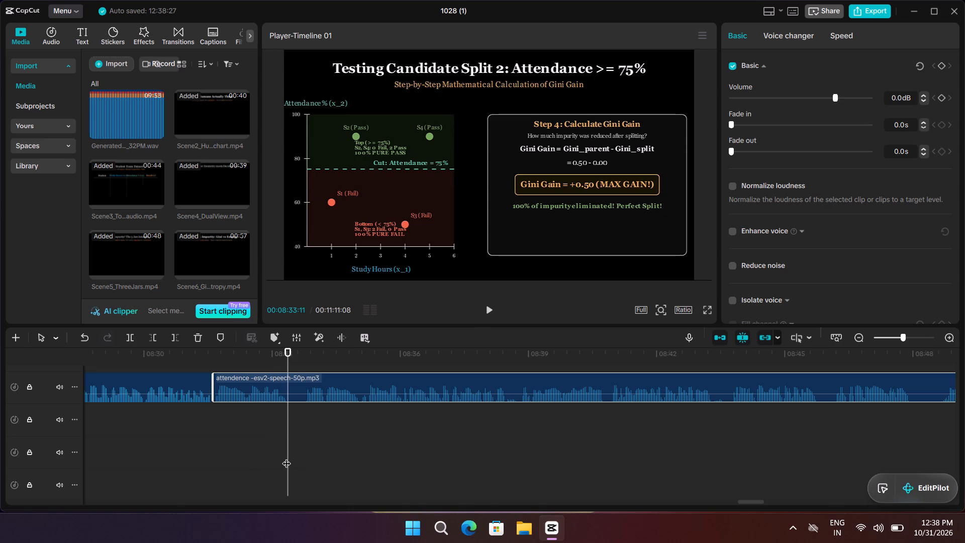
pyautogui.hotkey('ctrl', 'b')
pyautogui.moveTo(285, 397); pyautogui.dragTo(294, 399)
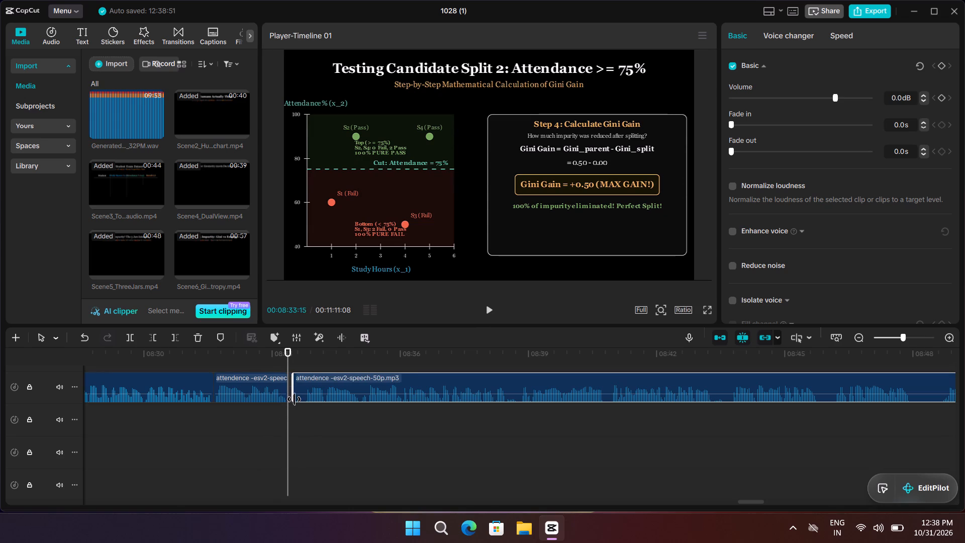
pyautogui.moveTo(294, 399); pyautogui.dragTo(307, 406)
pyautogui.moveTo(323, 400); pyautogui.dragTo(307, 400)
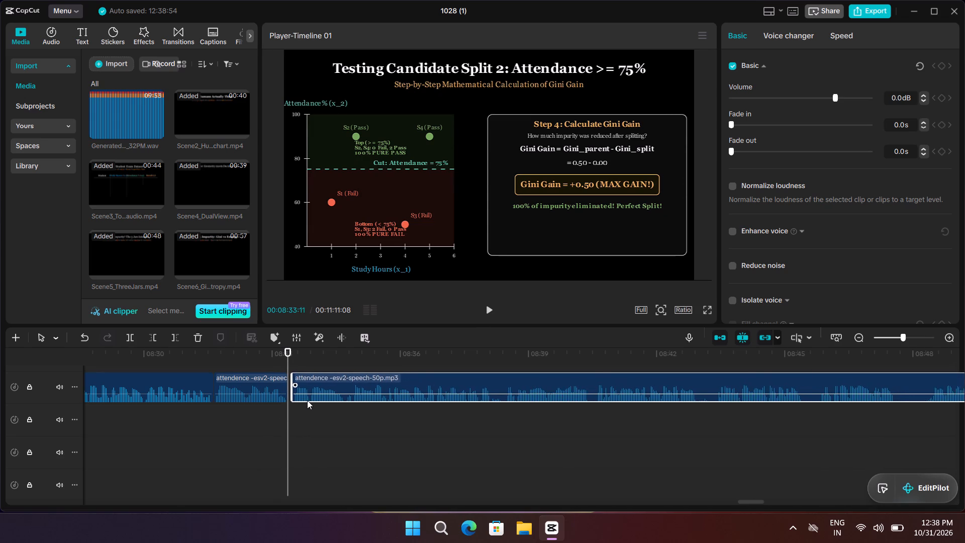
pyautogui.moveTo(307, 400); pyautogui.dragTo(304, 400)
# Split the attendence voice-over at 00:08:42:26, trim the roughly half-second pause after the cut, and move the remaining audio back to close the gap.
pyautogui.moveTo(287, 423); pyautogui.dragTo(834, 472)
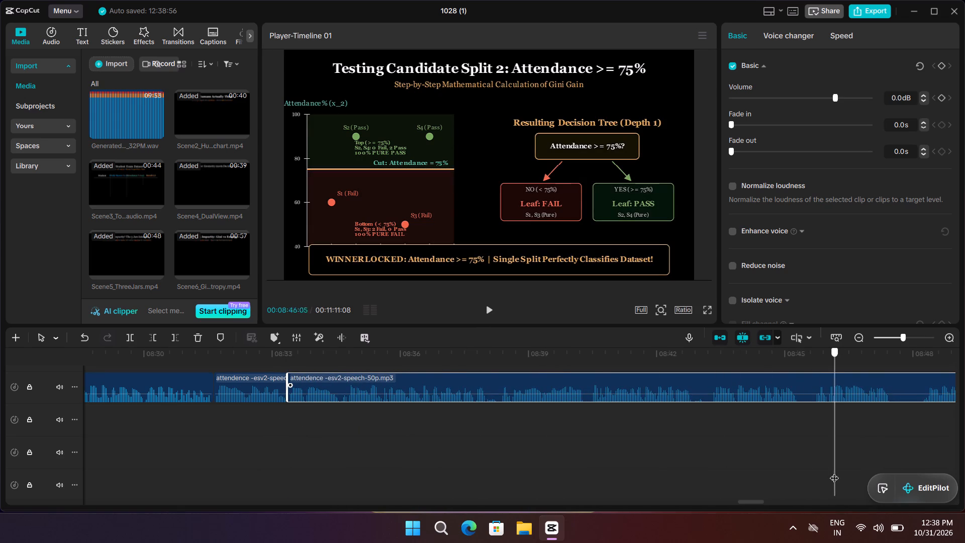
pyautogui.moveTo(834, 472); pyautogui.dragTo(548, 455)
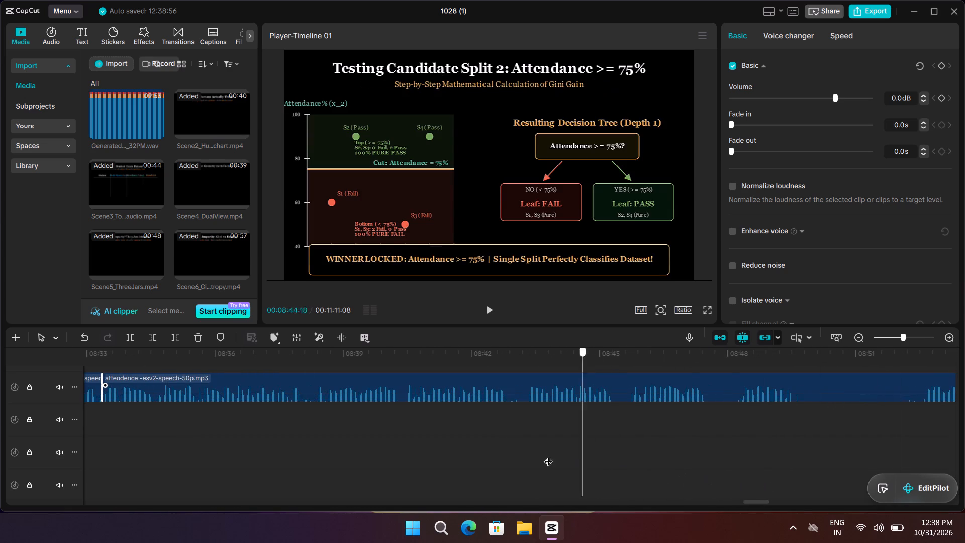
pyautogui.moveTo(548, 455); pyautogui.dragTo(509, 451)
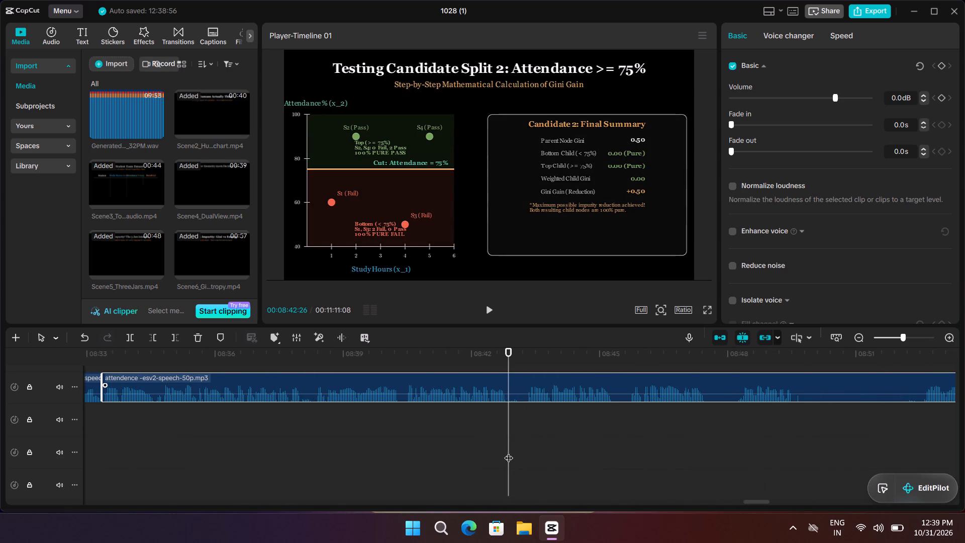
pyautogui.hotkey('ctrl', 'b')
pyautogui.click(512, 396)
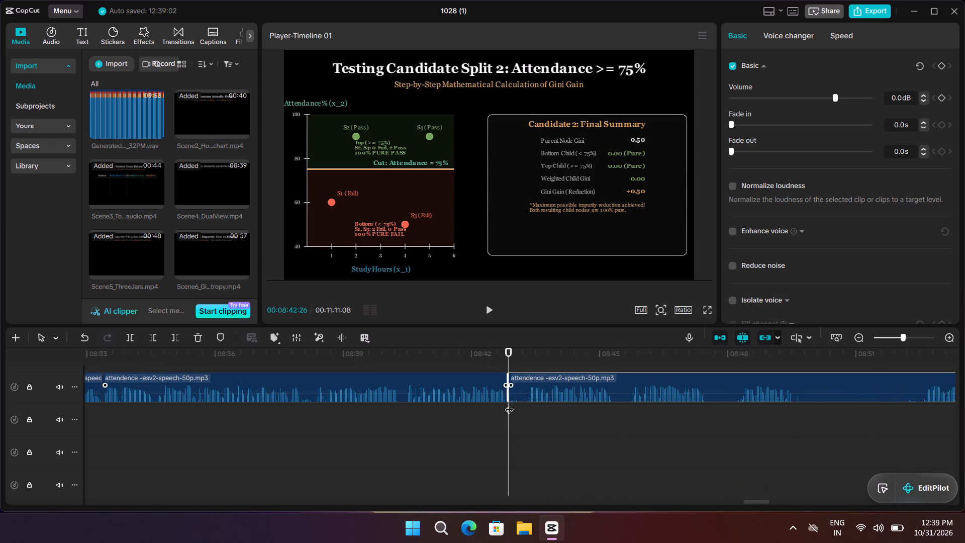
pyautogui.moveTo(509, 399); pyautogui.dragTo(528, 404)
pyautogui.moveTo(540, 399); pyautogui.dragTo(528, 399)
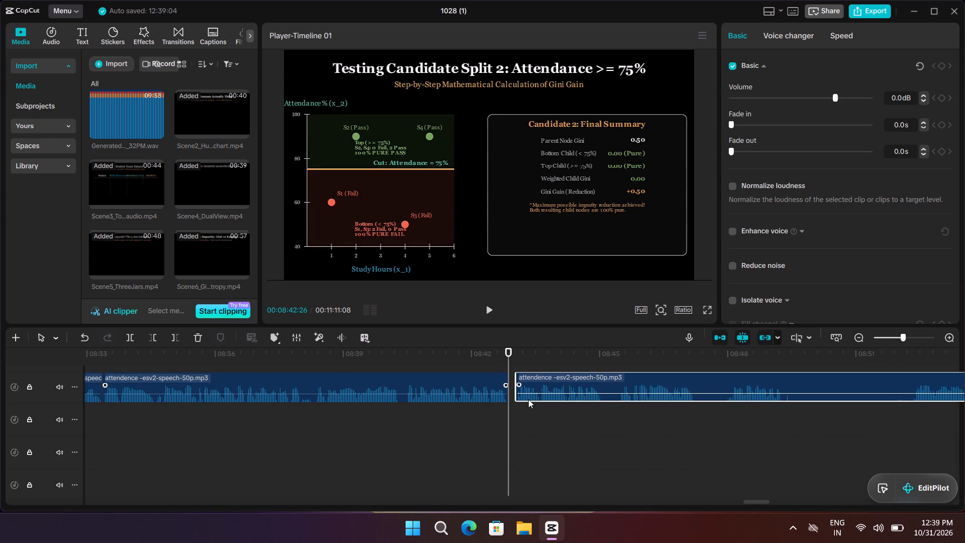
pyautogui.moveTo(528, 399); pyautogui.dragTo(523, 399)
# Split the attendence voice-over at 00:08:44:26, trim the short pause after the cut, and move the remaining audio back to 00:08:44:26.
pyautogui.moveTo(509, 423); pyautogui.dragTo(598, 427)
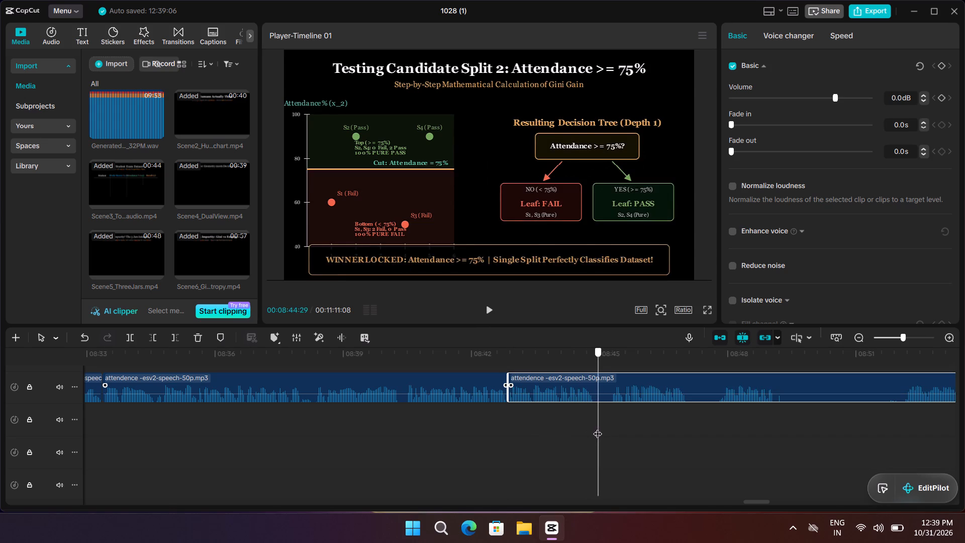
pyautogui.moveTo(598, 427); pyautogui.dragTo(595, 427)
pyautogui.hotkey('ctrl', 'b')
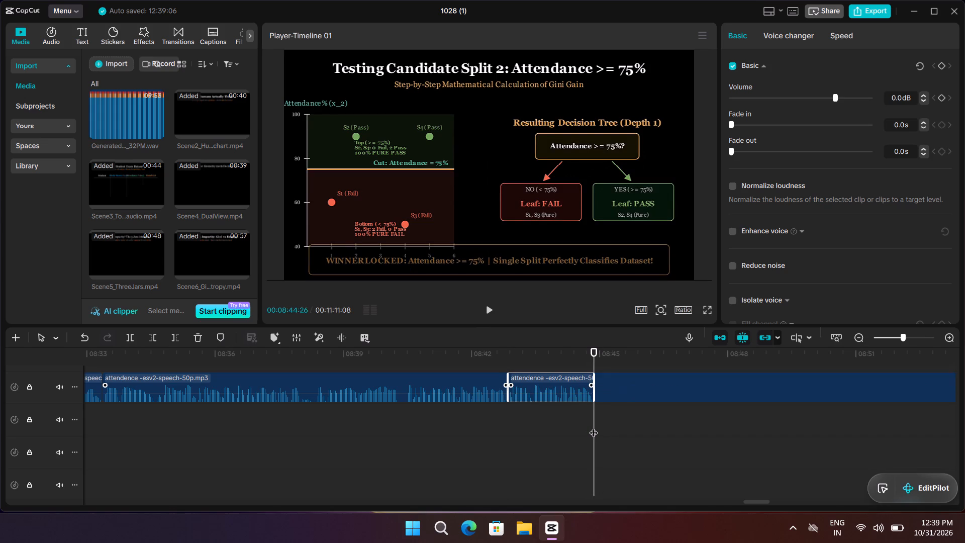
pyautogui.moveTo(593, 397); pyautogui.dragTo(613, 404)
pyautogui.moveTo(627, 399); pyautogui.dragTo(612, 401)
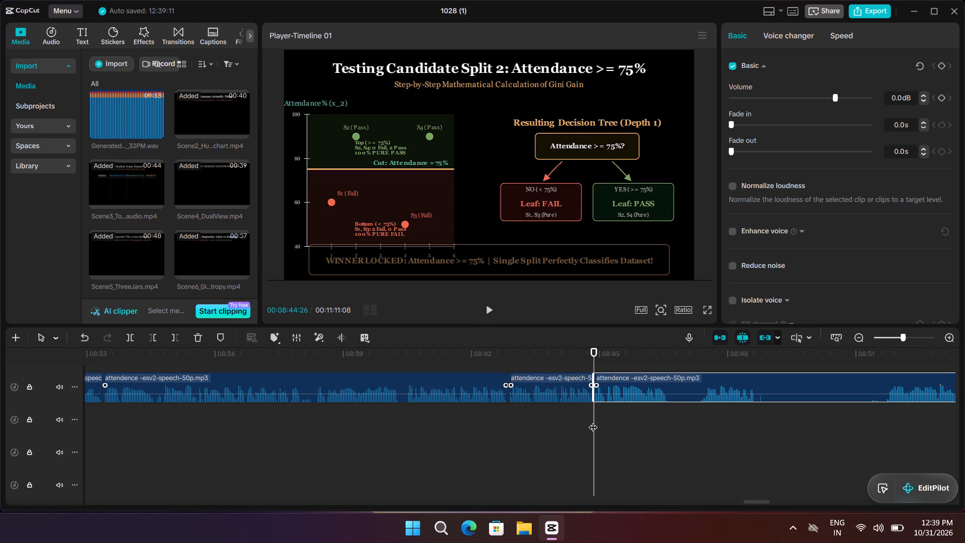
# Split the voice-over at 00:08:46:19, trim the roughly 0.8-second pause, and move the remaining audio back to the cut on the track below.
pyautogui.moveTo(593, 421); pyautogui.dragTo(669, 427)
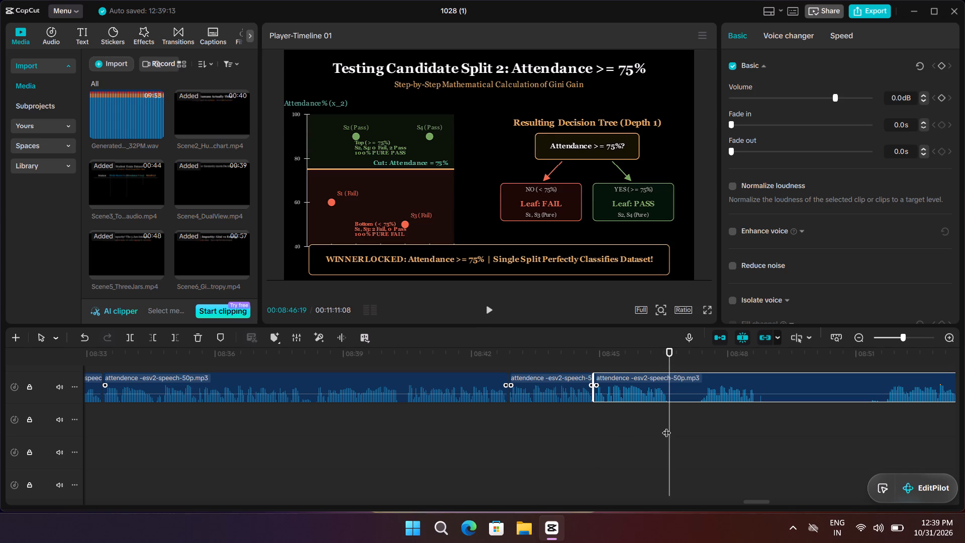
pyautogui.hotkey('ctrl', 'b')
pyautogui.moveTo(669, 397); pyautogui.dragTo(704, 405)
pyautogui.moveTo(714, 401); pyautogui.dragTo(709, 400)
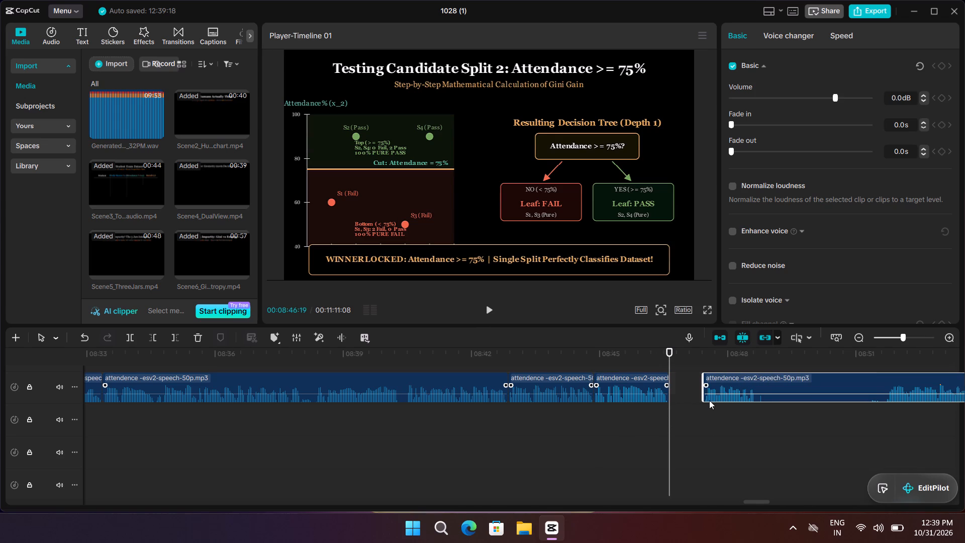
pyautogui.moveTo(709, 400); pyautogui.dragTo(680, 404)
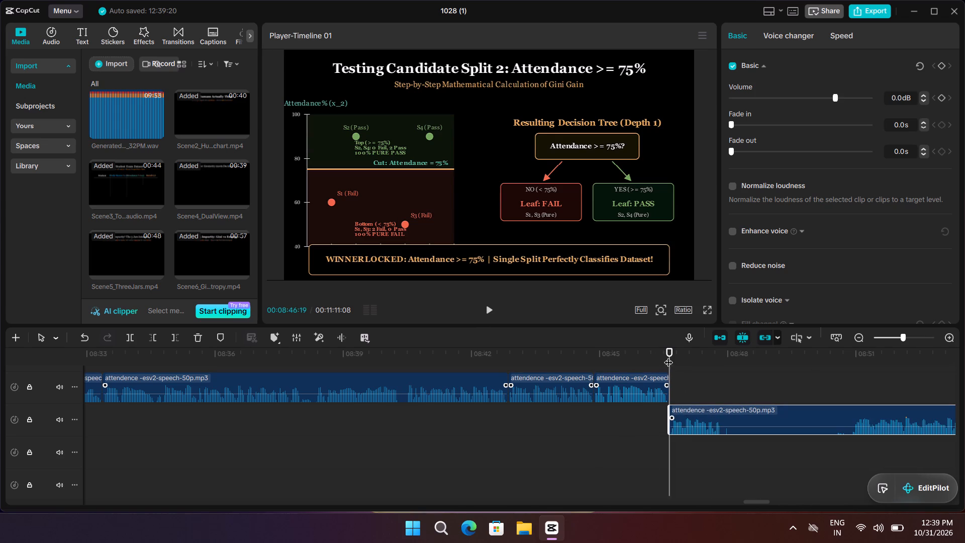
# Split the voice-over at 00:08:47:26, trim the roughly 2.9-second silence, and move the remaining audio back to the cut, one track lower.
pyautogui.moveTo(668, 356); pyautogui.dragTo(724, 377)
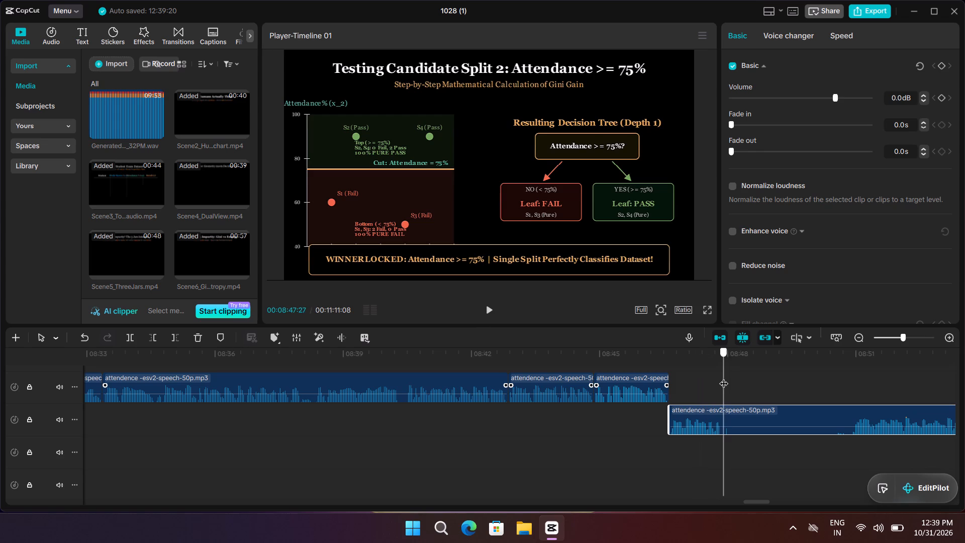
pyautogui.moveTo(724, 377); pyautogui.dragTo(722, 377)
pyautogui.hotkey('ctrl', 'b')
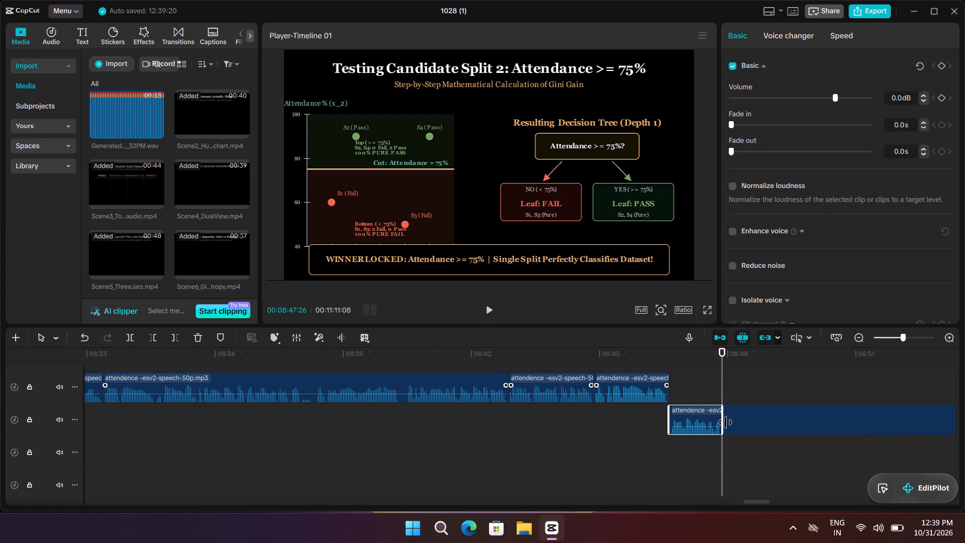
pyautogui.moveTo(721, 433); pyautogui.dragTo(818, 453)
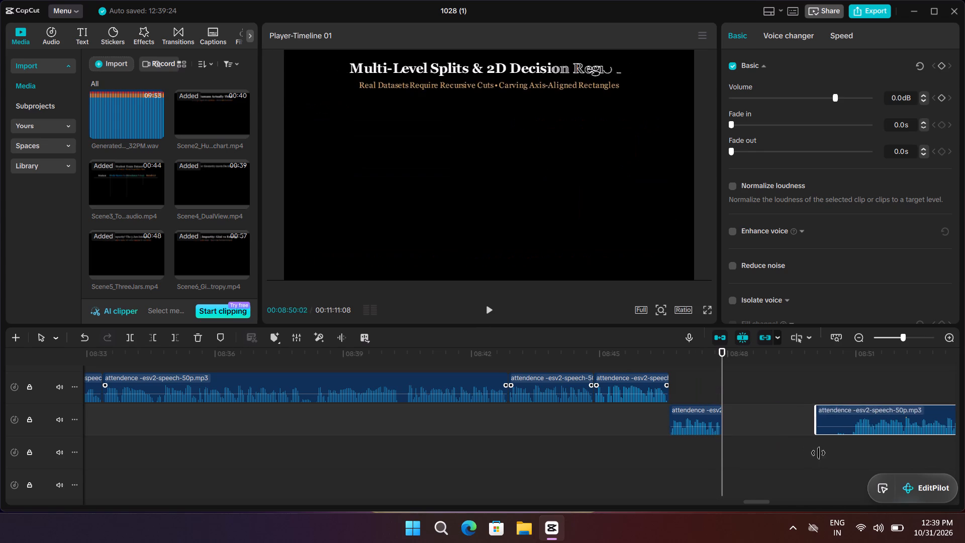
pyautogui.moveTo(818, 453); pyautogui.dragTo(847, 456)
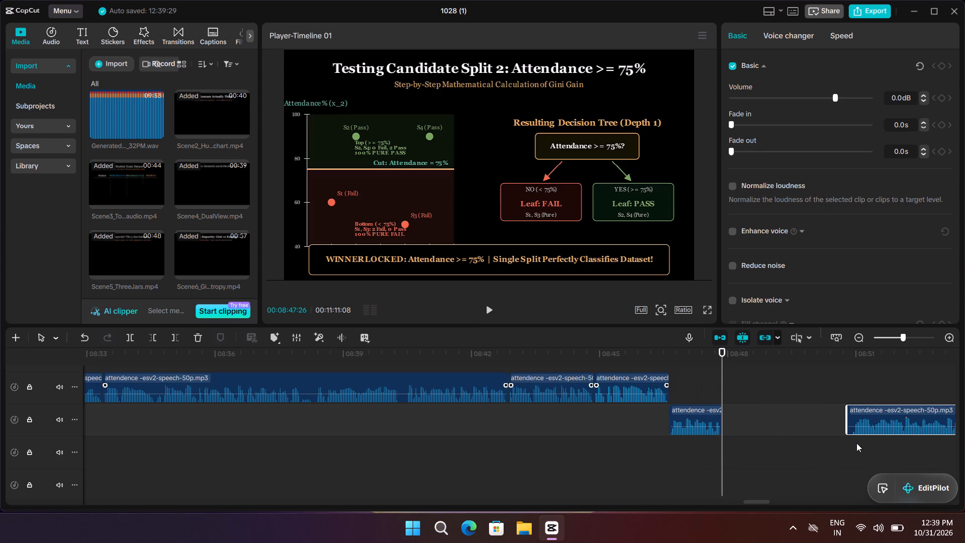
pyautogui.click(860, 427)
pyautogui.moveTo(860, 433); pyautogui.dragTo(726, 435)
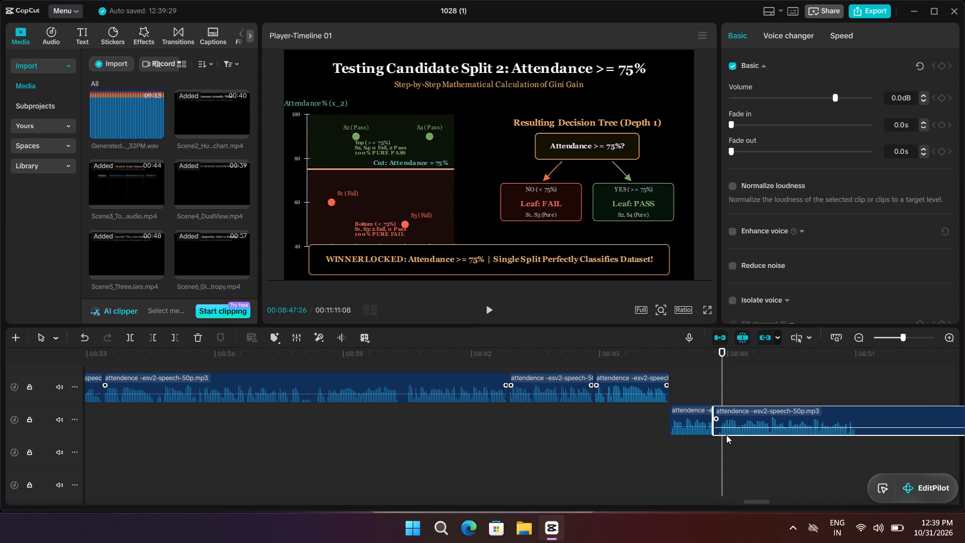
pyautogui.moveTo(726, 435); pyautogui.dragTo(736, 440)
# Play the remaining attendence voice-over from 00:08:47:26 to about 00:09:14, checking its timing against the Multi-Level Splits scene.
pyautogui.press('space')
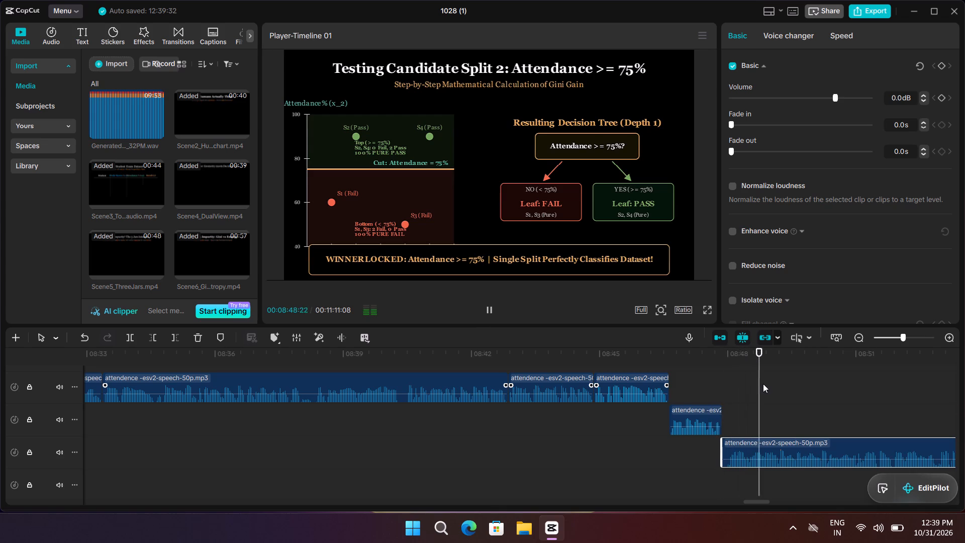
pyautogui.press('space')
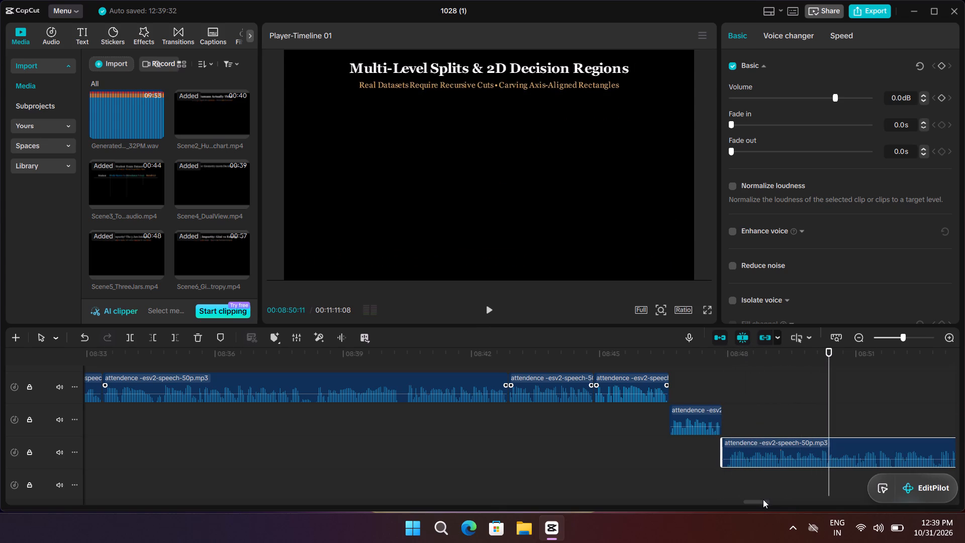
pyautogui.moveTo(762, 501); pyautogui.dragTo(776, 505)
pyautogui.press('space')
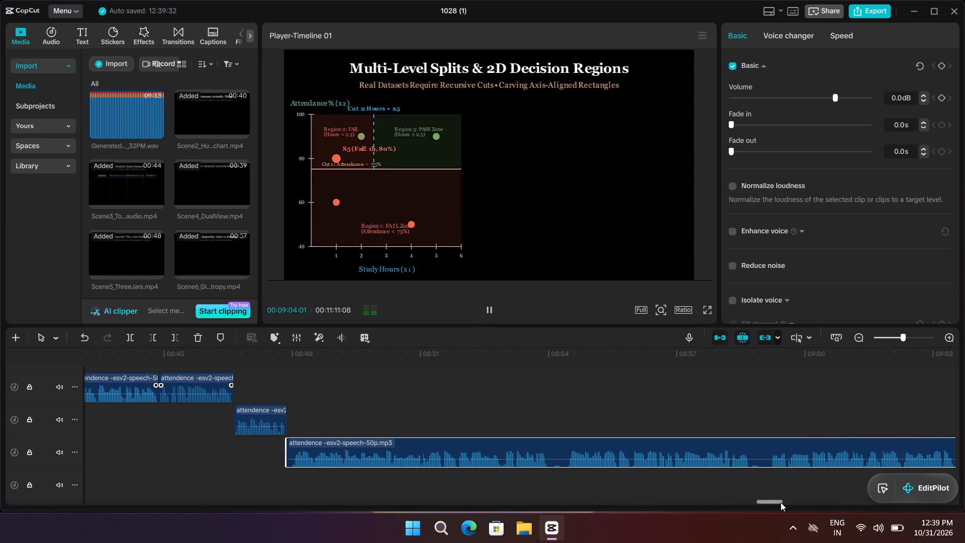
pyautogui.moveTo(781, 502); pyautogui.dragTo(799, 508)
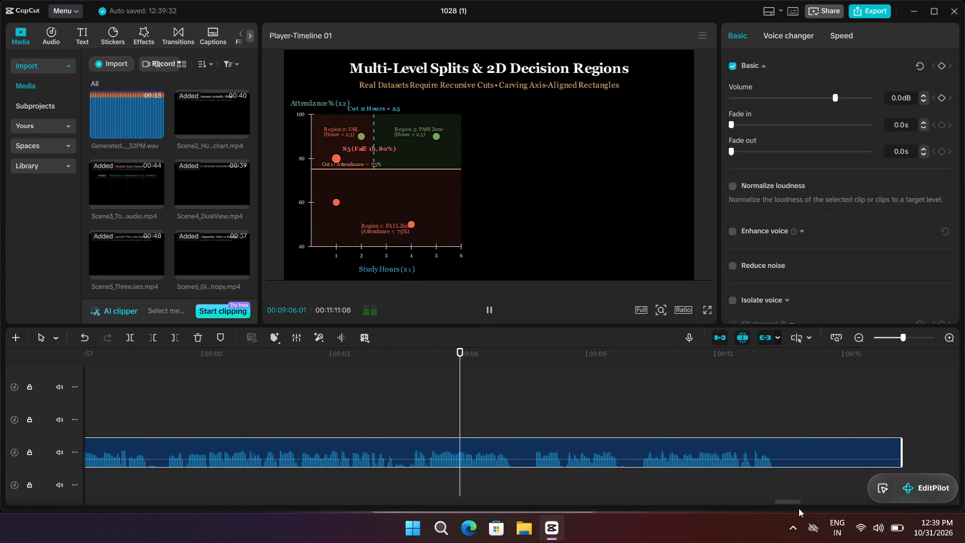
pyautogui.moveTo(799, 508); pyautogui.dragTo(797, 509)
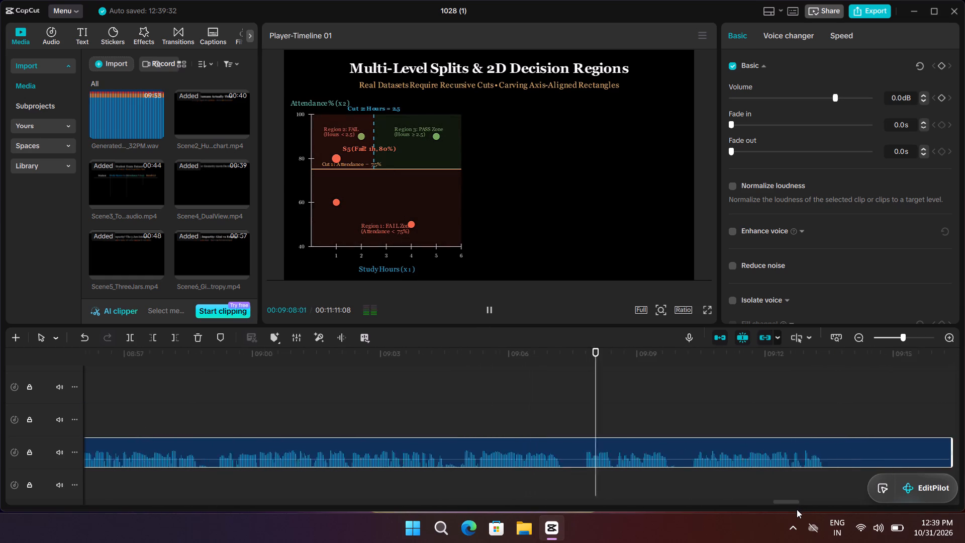
pyautogui.moveTo(797, 509); pyautogui.dragTo(796, 509)
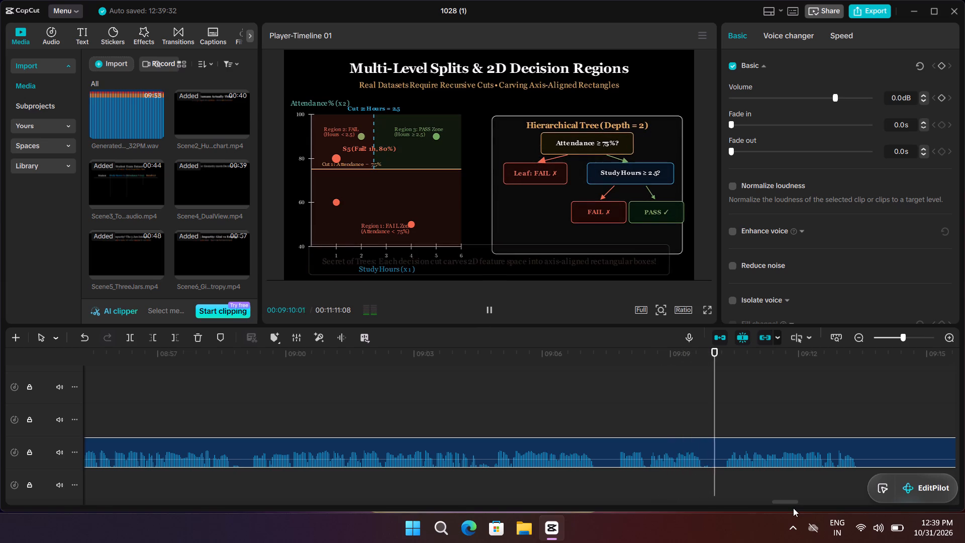
pyautogui.click(791, 506)
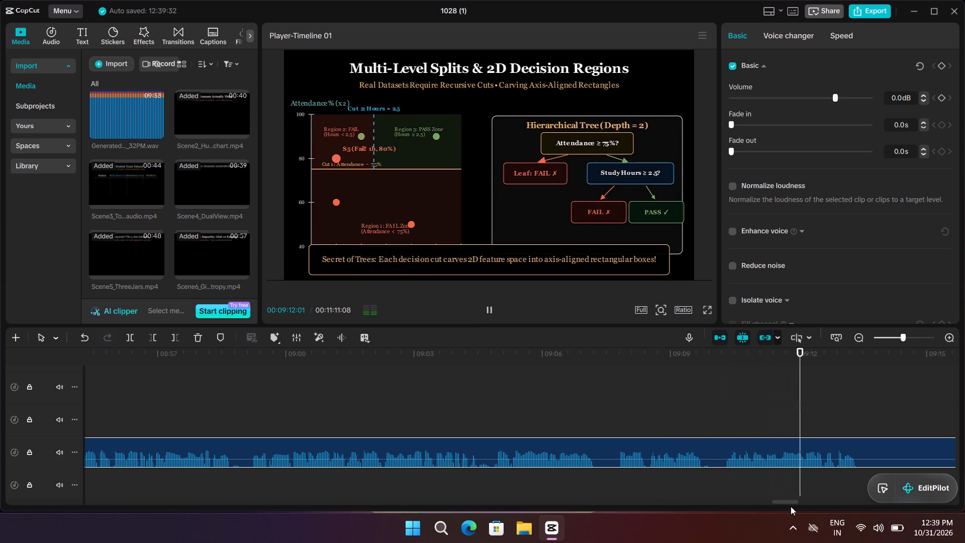
# Return to the attendence voice-over's start near 00:07:57 and review it to about 00:08:03, checking its timing against the Testing Candidate Split 2 visuals.
pyautogui.click(894, 371)
pyautogui.moveTo(894, 371); pyautogui.dragTo(850, 380)
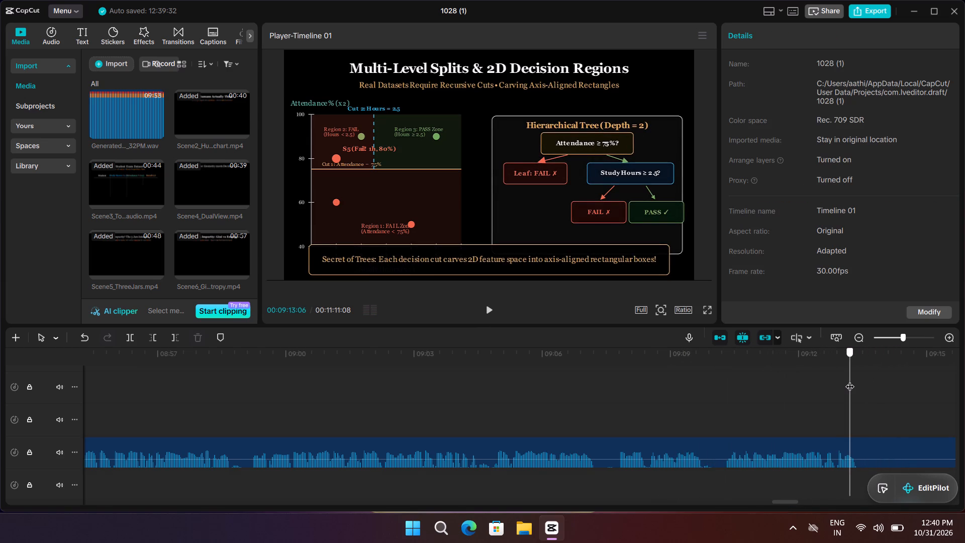
pyautogui.moveTo(850, 380); pyautogui.dragTo(177, 468)
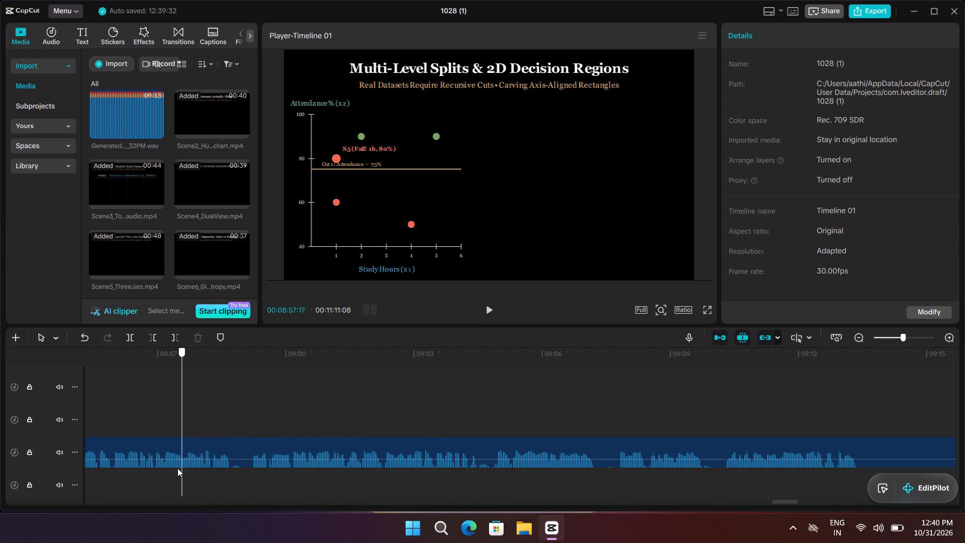
pyautogui.moveTo(177, 468); pyautogui.dragTo(127, 503)
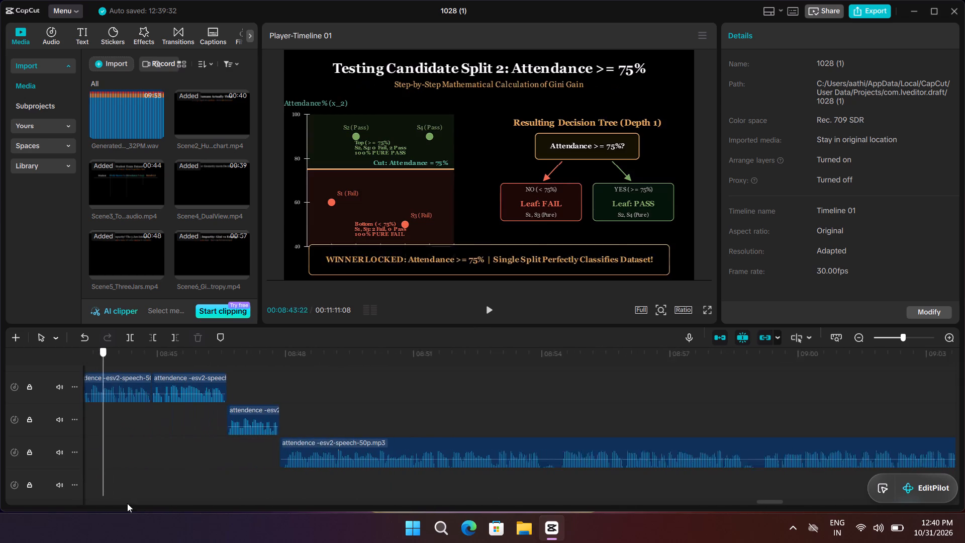
pyautogui.moveTo(127, 503); pyautogui.dragTo(92, 509)
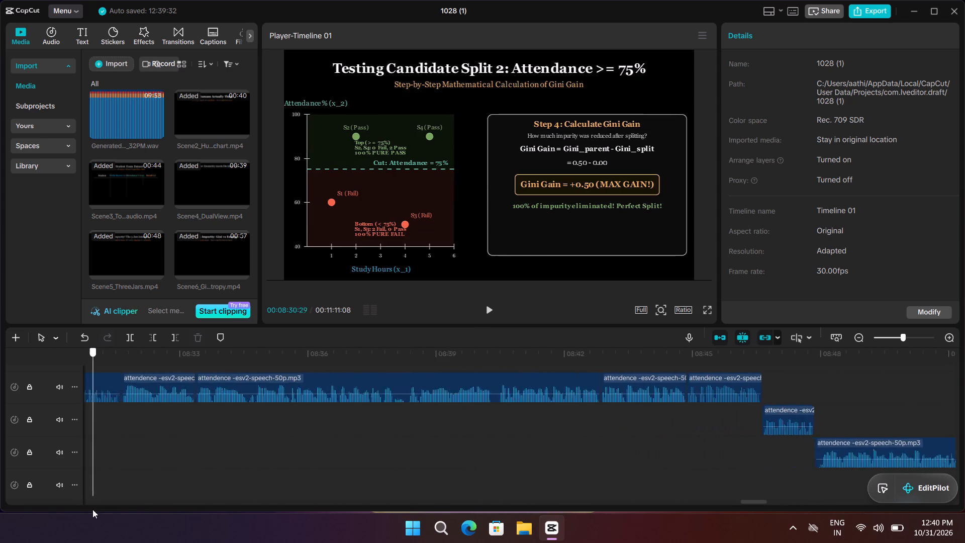
pyautogui.moveTo(92, 509); pyautogui.dragTo(222, 507)
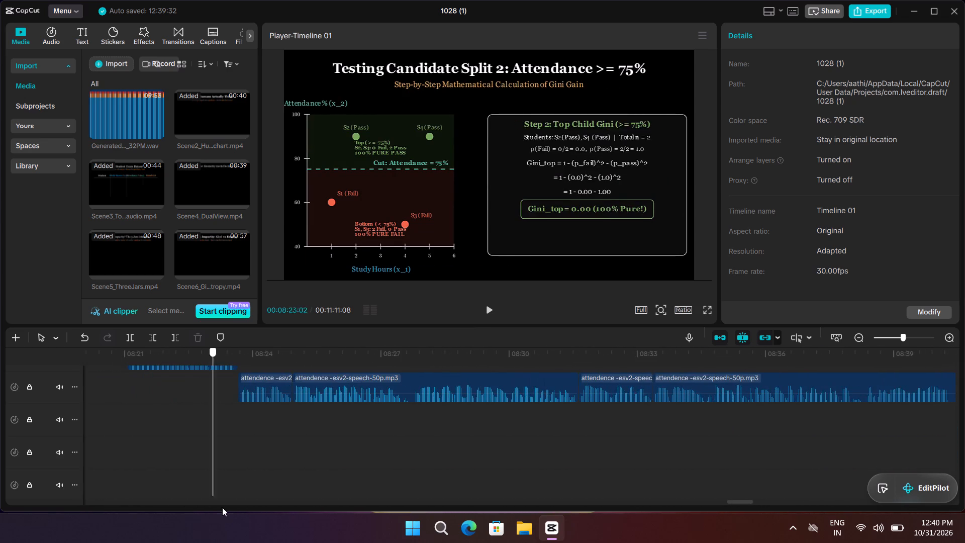
pyautogui.moveTo(222, 507); pyautogui.dragTo(140, 505)
pyautogui.scroll(12, 228, 487)
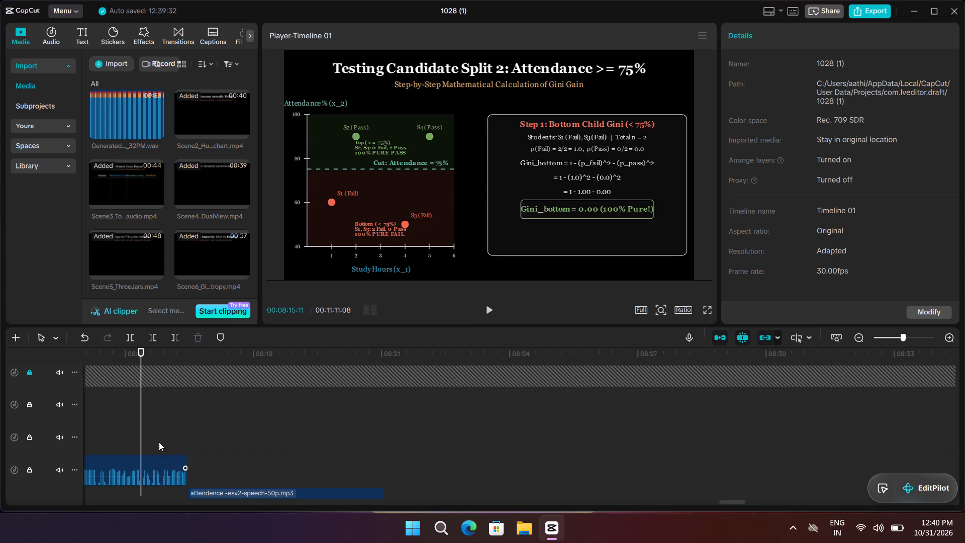
pyautogui.moveTo(138, 424); pyautogui.dragTo(130, 448)
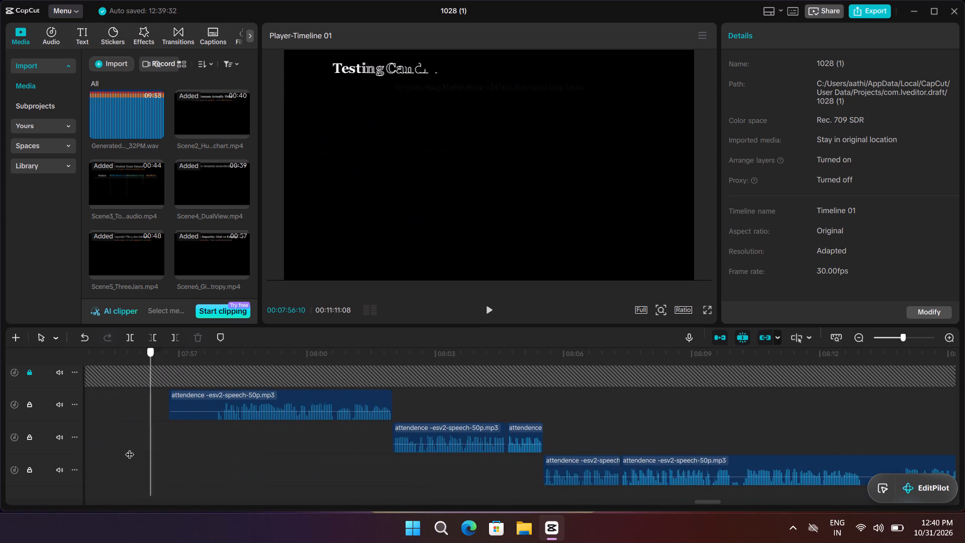
pyautogui.moveTo(130, 448); pyautogui.dragTo(227, 448)
pyautogui.press('space')
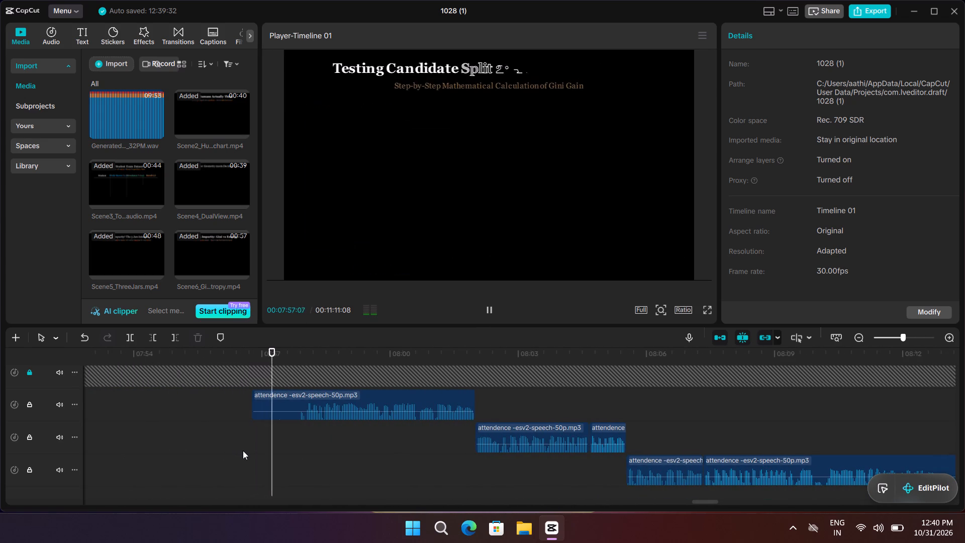
pyautogui.press('space')
pyautogui.press('space')
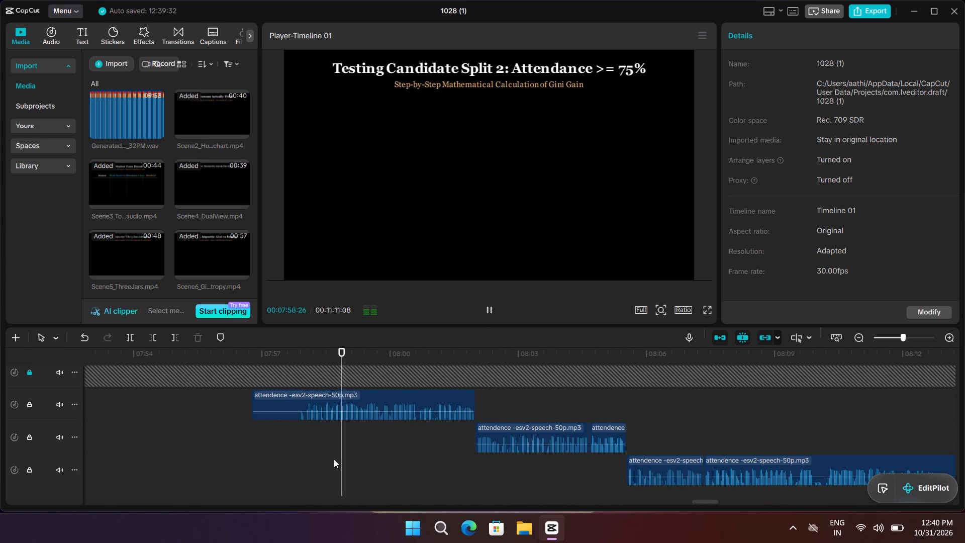
pyautogui.press('space')
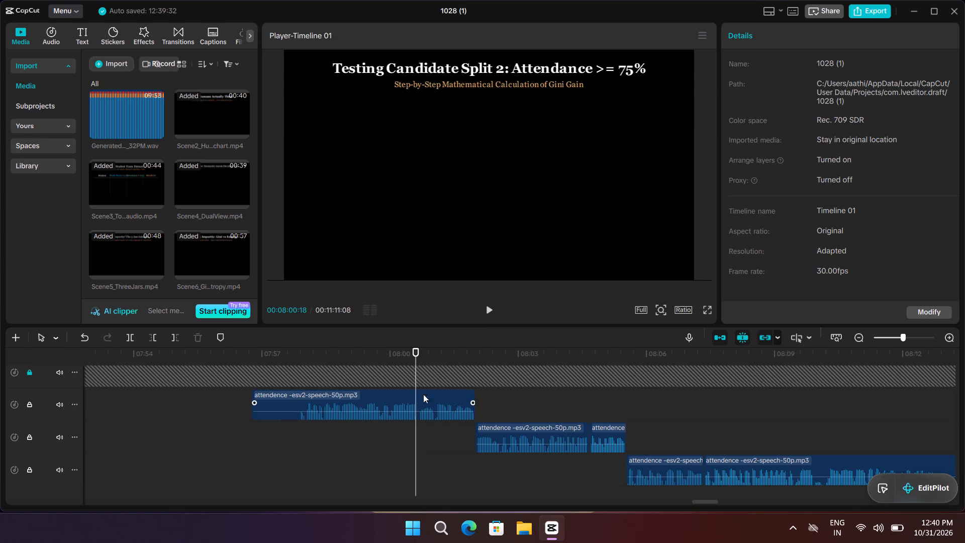
pyautogui.moveTo(417, 351); pyautogui.dragTo(469, 363)
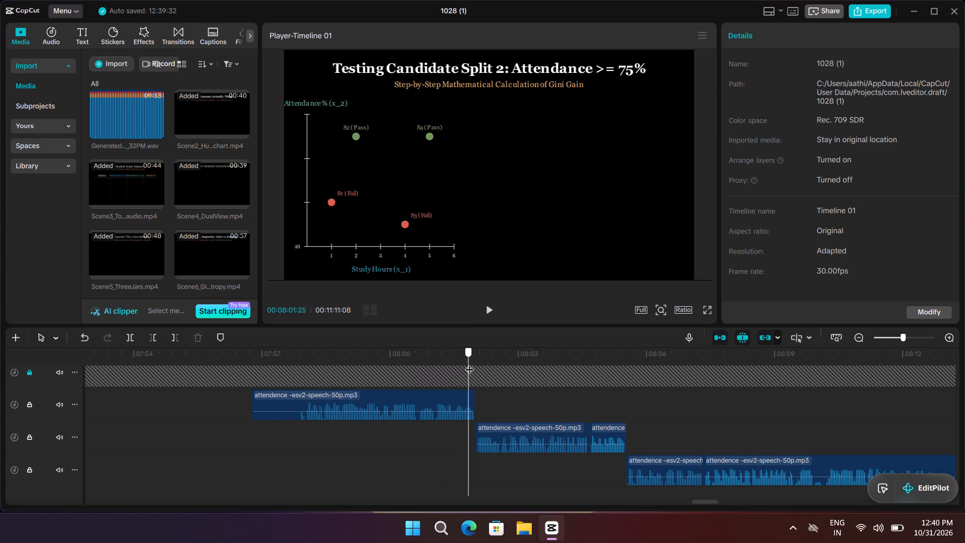
pyautogui.moveTo(469, 363); pyautogui.dragTo(529, 385)
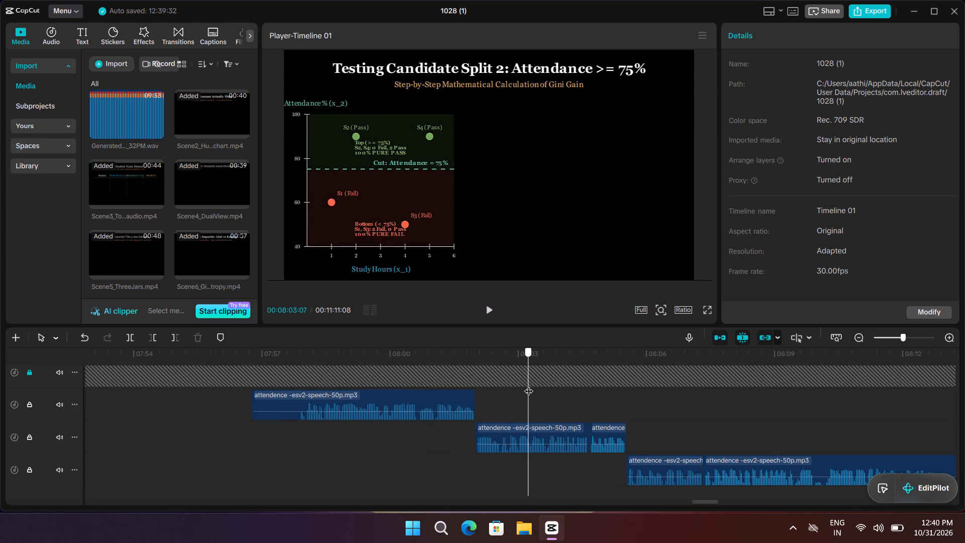
pyautogui.moveTo(529, 385); pyautogui.dragTo(540, 391)
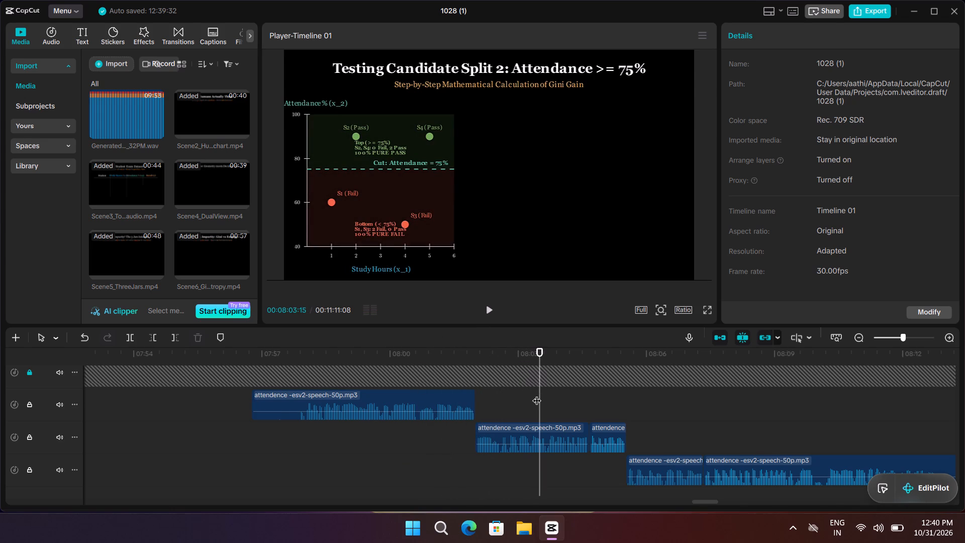
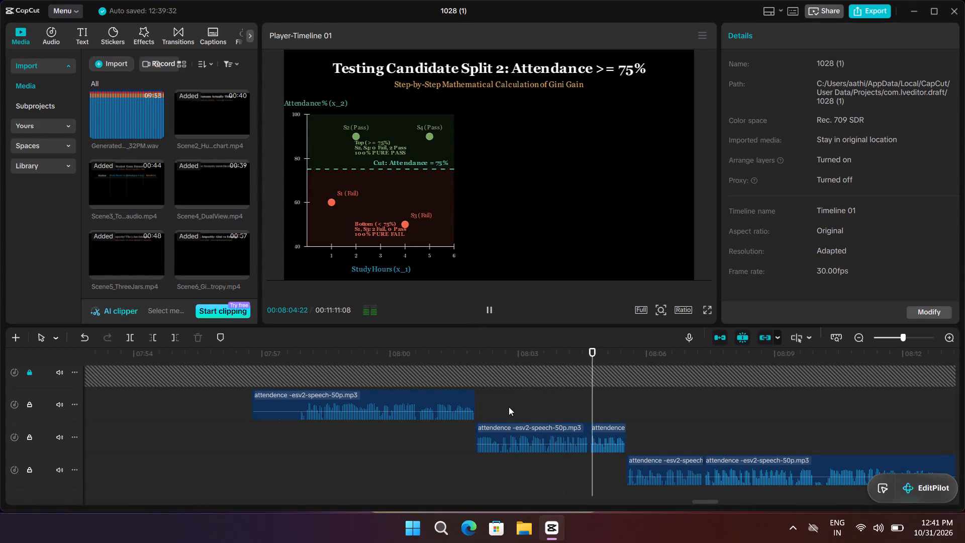
# Play the attendence voice-over in short stretches from about 00:08:04 to 00:08:11:23, checking it against the Step 1 Bottom Child Gini visuals.
pyautogui.press('space')
pyautogui.press('space')
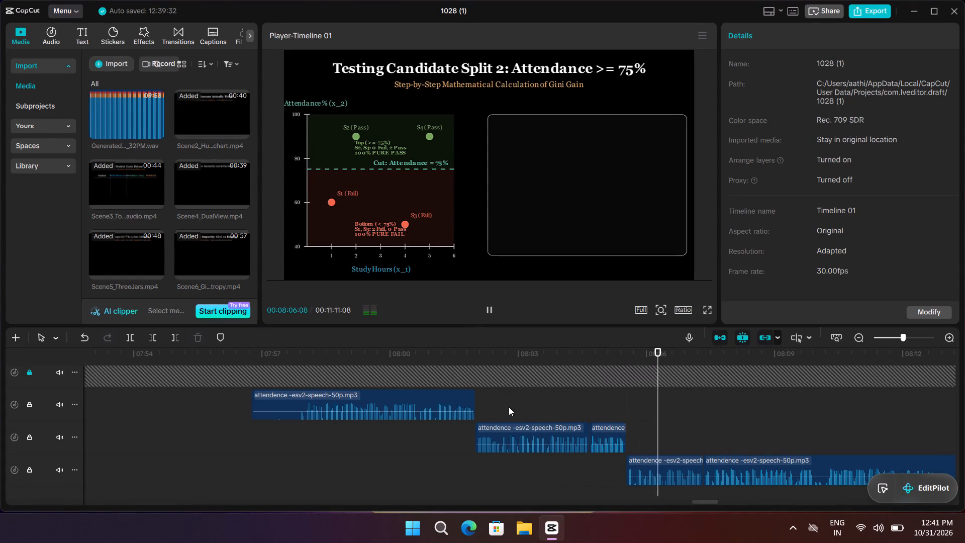
pyautogui.press('space')
pyautogui.press('space')
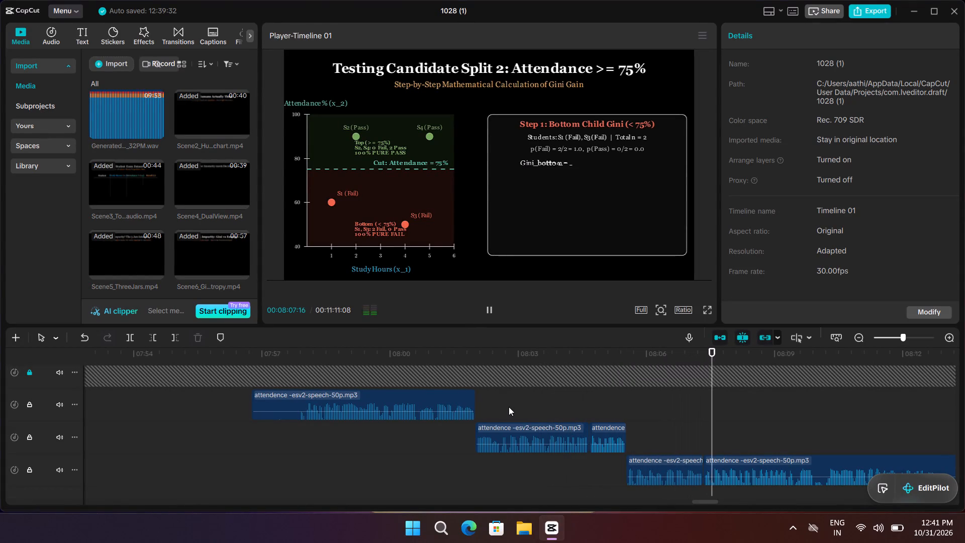
pyautogui.press('space')
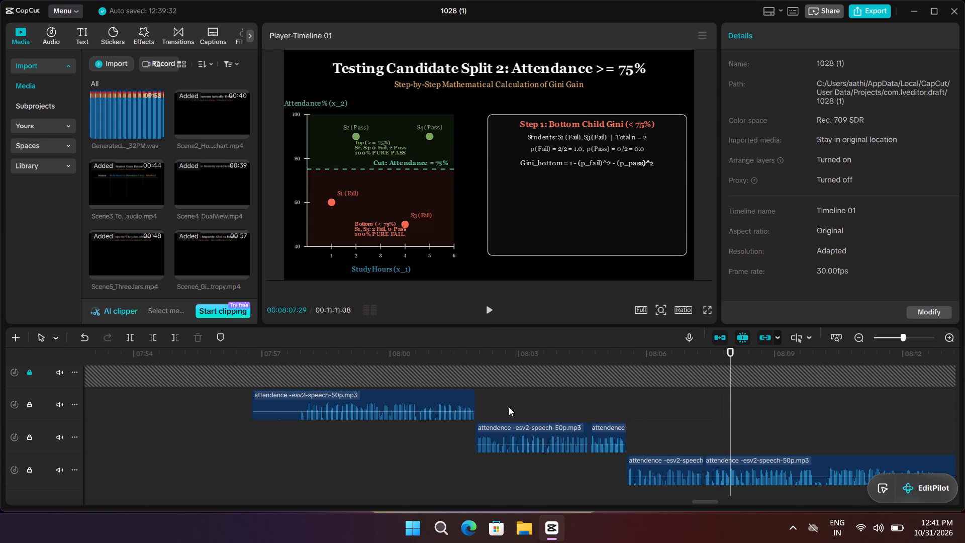
pyautogui.press('space')
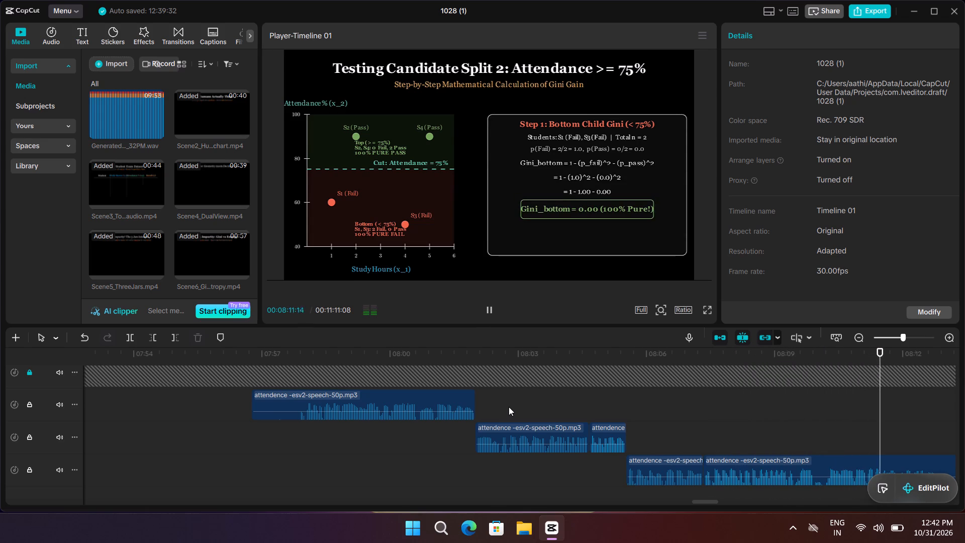
pyautogui.press('space')
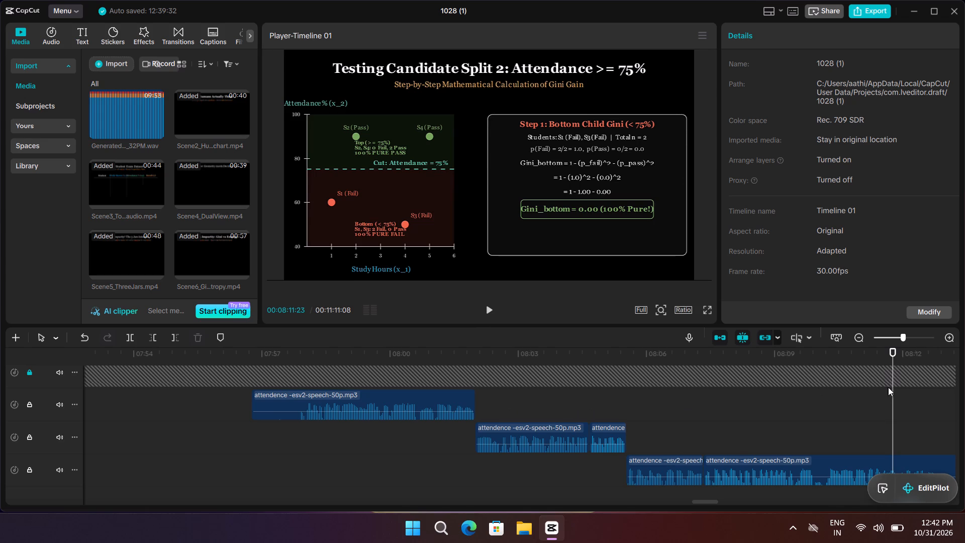
# Return to about 00:08:01 and scrub forward to 00:08:46:00, examining when each Candidate Split 2 calculation step and the resulting decision tree appear.
pyautogui.moveTo(894, 389); pyautogui.dragTo(850, 393)
pyautogui.moveTo(850, 393); pyautogui.dragTo(846, 393)
pyautogui.moveTo(843, 352); pyautogui.dragTo(438, 365)
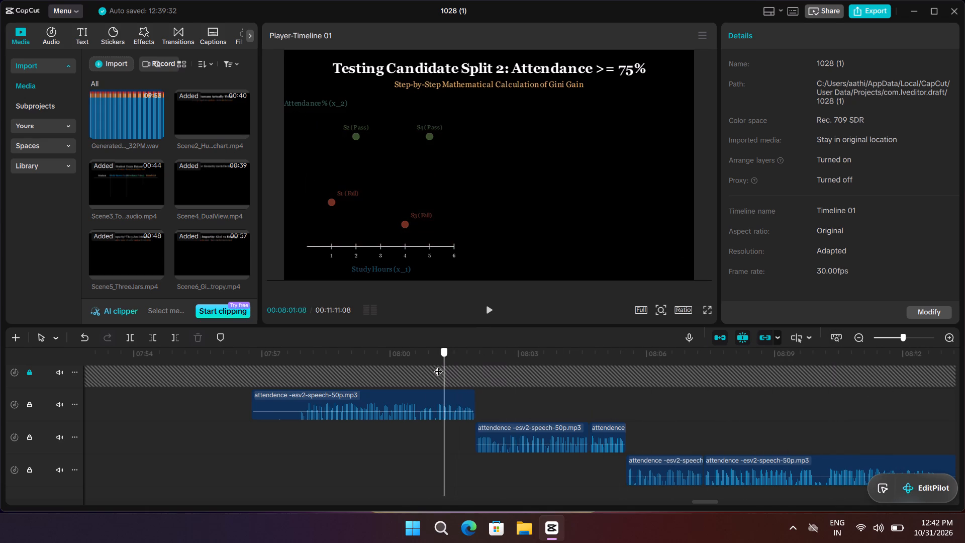
pyautogui.moveTo(438, 365); pyautogui.dragTo(601, 370)
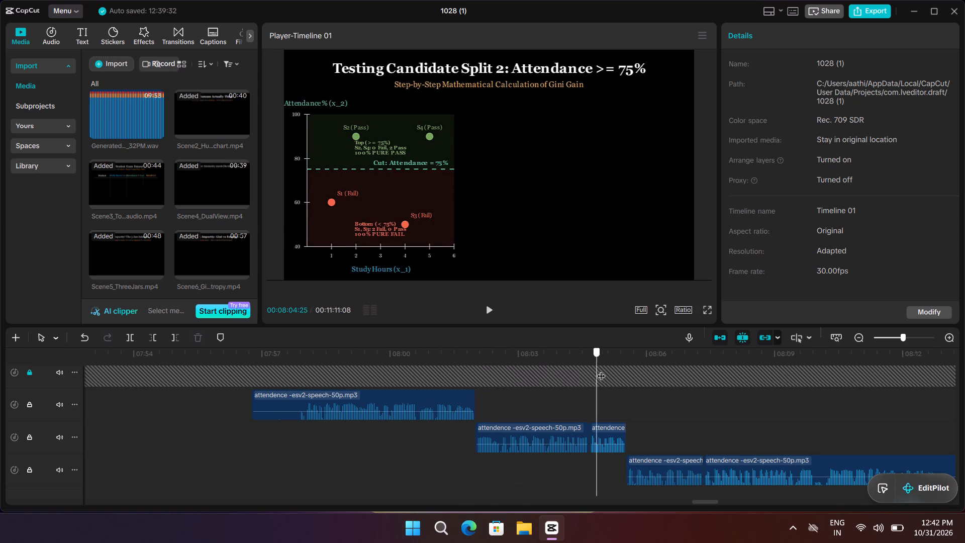
pyautogui.moveTo(601, 370); pyautogui.dragTo(704, 361)
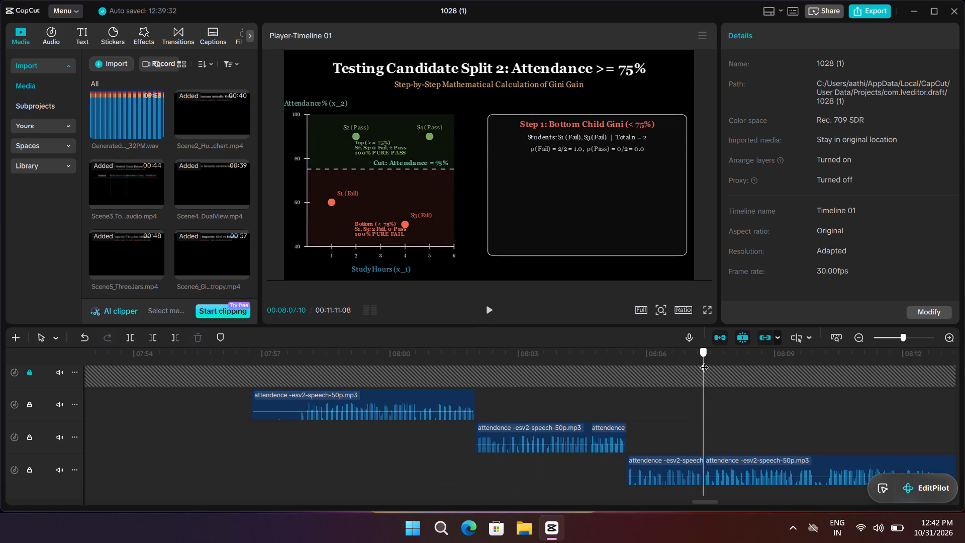
pyautogui.moveTo(704, 361); pyautogui.dragTo(860, 343)
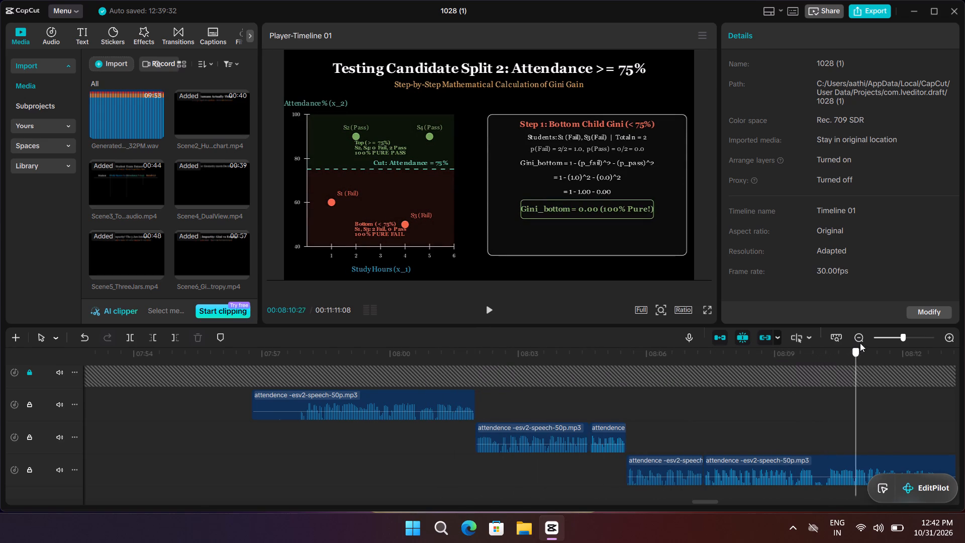
pyautogui.moveTo(860, 343); pyautogui.dragTo(949, 333)
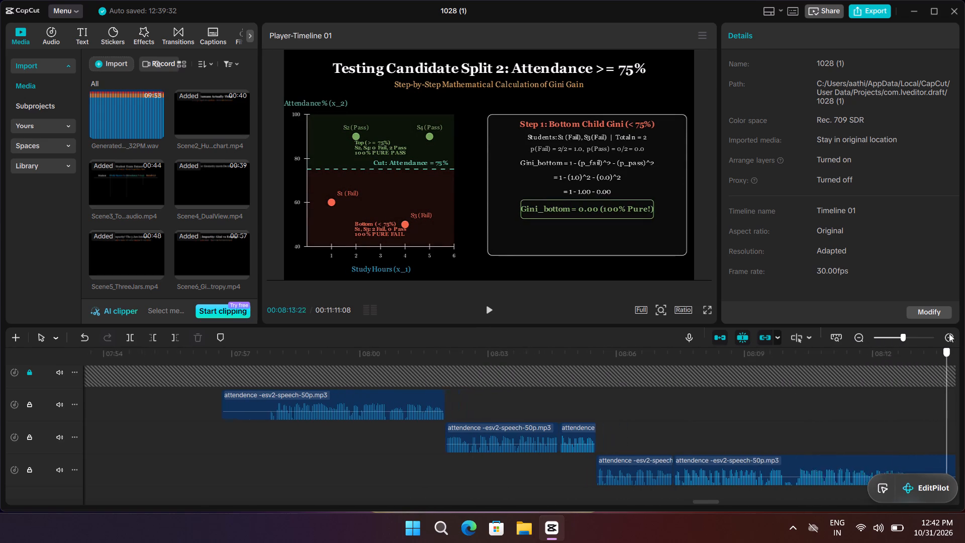
pyautogui.moveTo(949, 333); pyautogui.dragTo(889, 349)
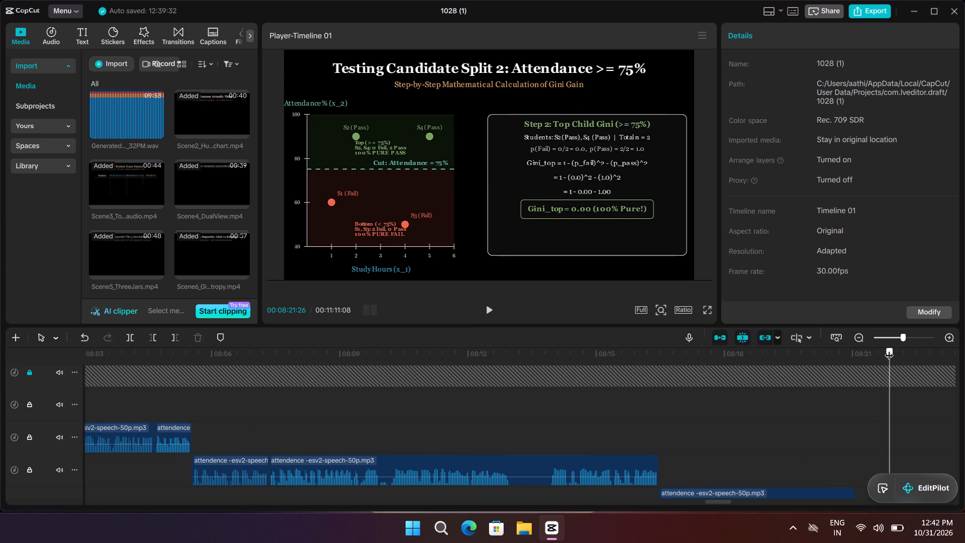
pyautogui.moveTo(889, 349); pyautogui.dragTo(923, 347)
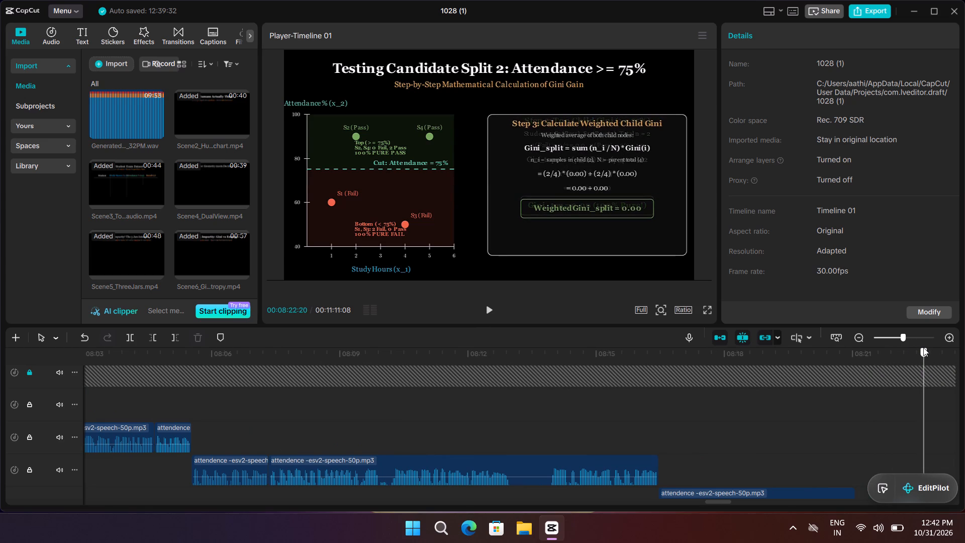
pyautogui.moveTo(923, 347); pyautogui.dragTo(931, 347)
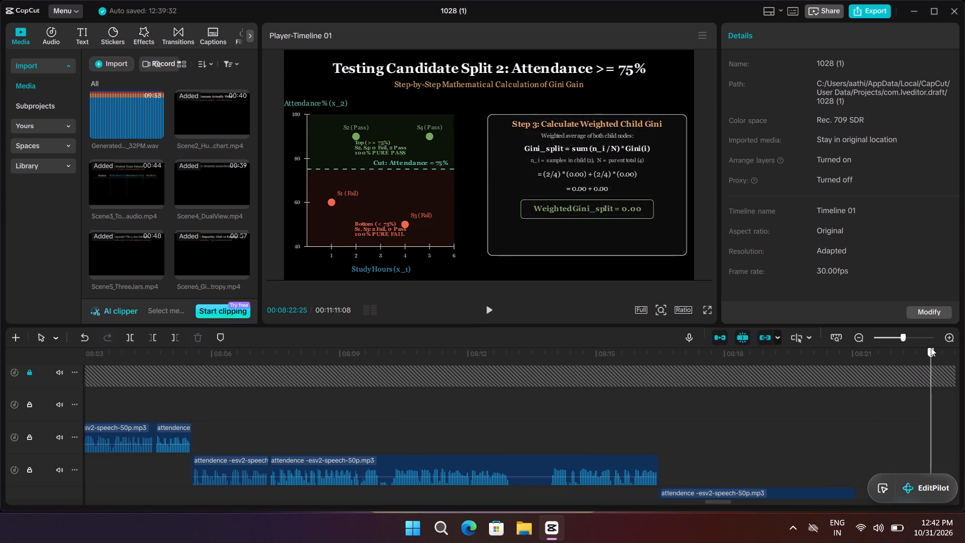
pyautogui.moveTo(931, 347); pyautogui.dragTo(931, 349)
pyautogui.moveTo(931, 349); pyautogui.dragTo(938, 356)
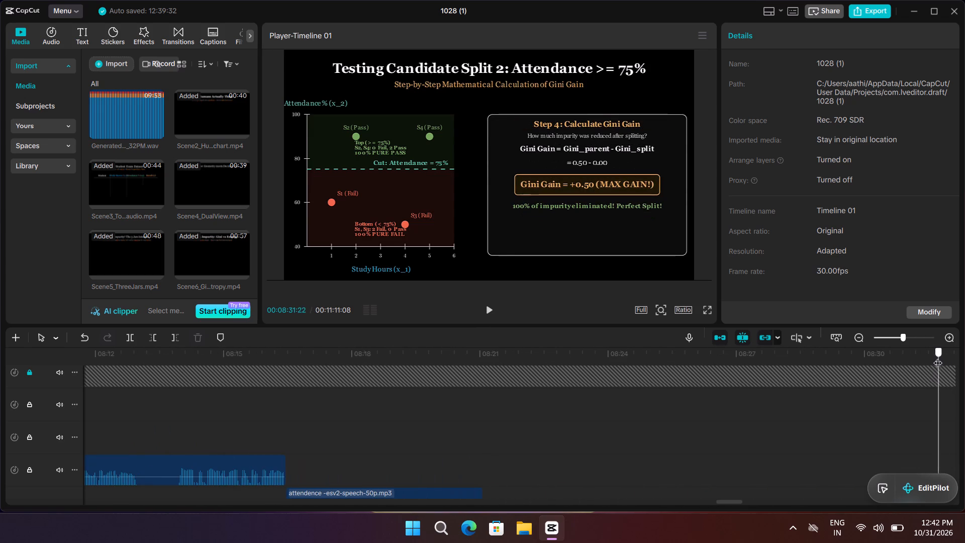
pyautogui.moveTo(938, 356); pyautogui.dragTo(948, 358)
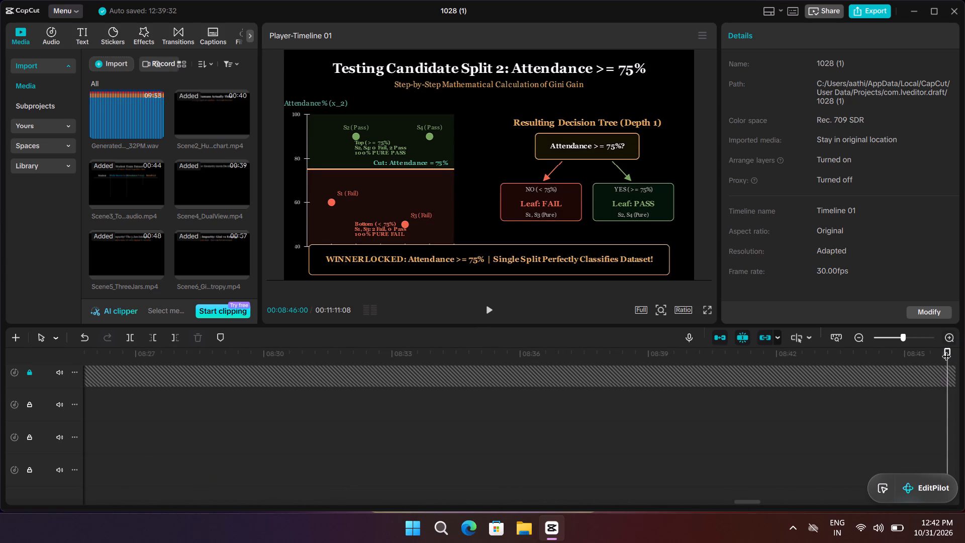
# Scrub back from 00:08:46:00 to about 00:08:10, examining the transitions between the final summary and the Step 4, Step 3 and Step 2 visuals.
pyautogui.moveTo(946, 350); pyautogui.dragTo(680, 384)
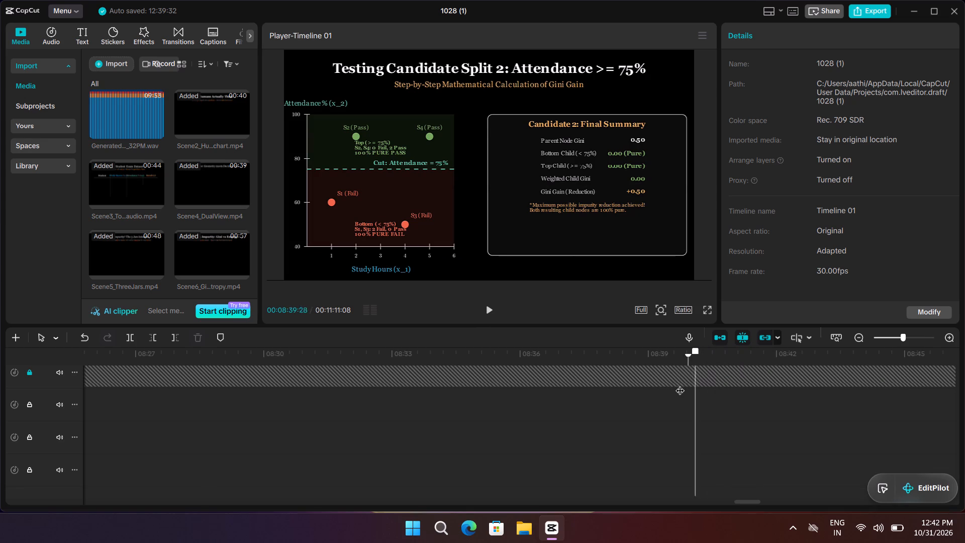
pyautogui.moveTo(680, 384); pyautogui.dragTo(550, 427)
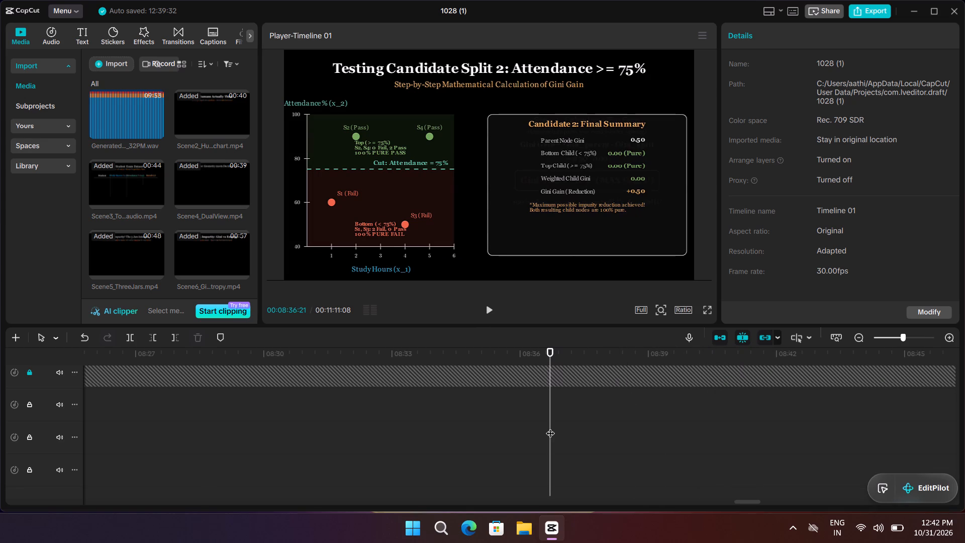
pyautogui.moveTo(548, 350); pyautogui.dragTo(436, 342)
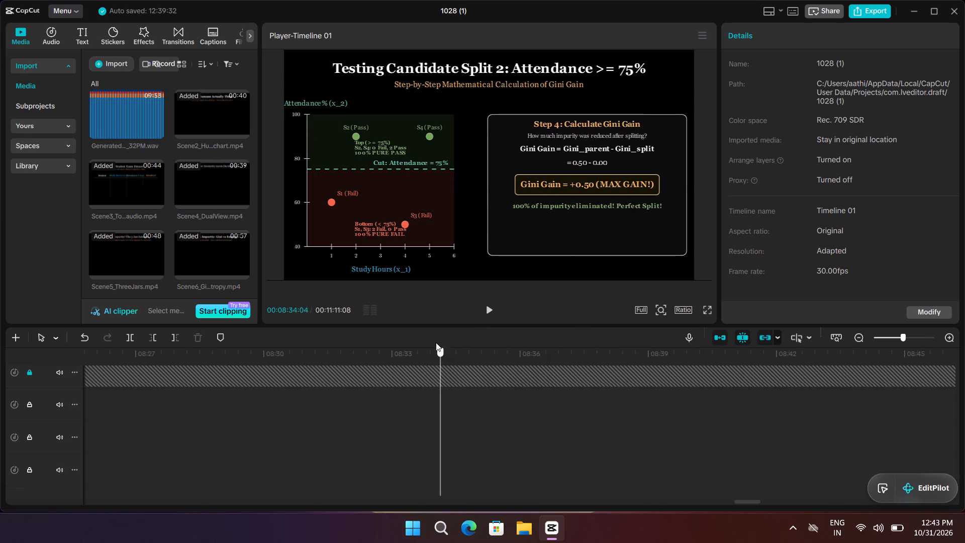
pyautogui.moveTo(436, 342); pyautogui.dragTo(359, 348)
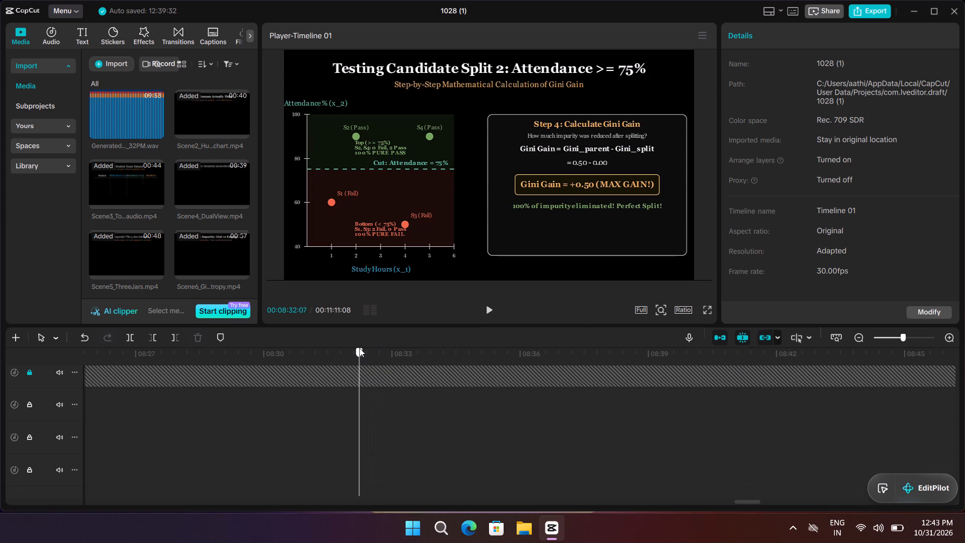
pyautogui.moveTo(359, 348); pyautogui.dragTo(268, 341)
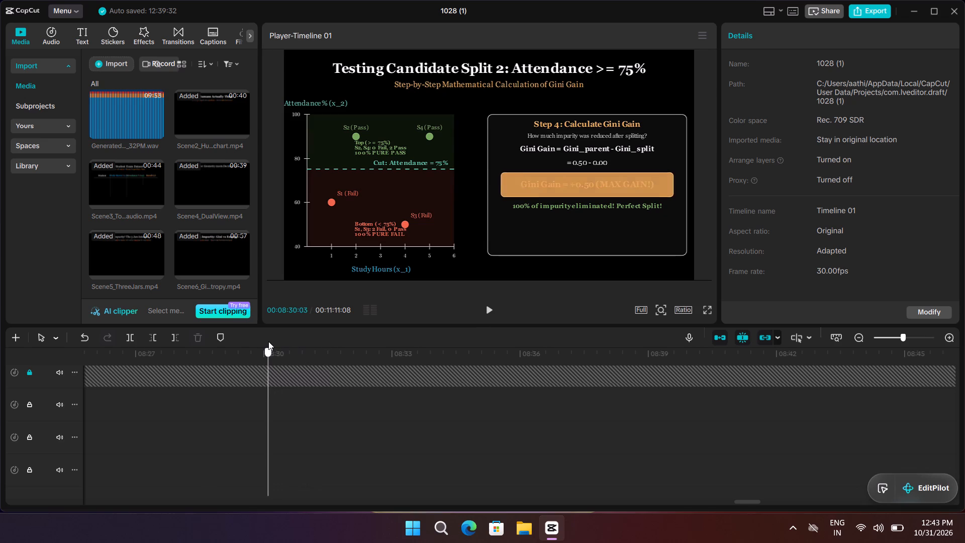
pyautogui.moveTo(268, 341); pyautogui.dragTo(241, 331)
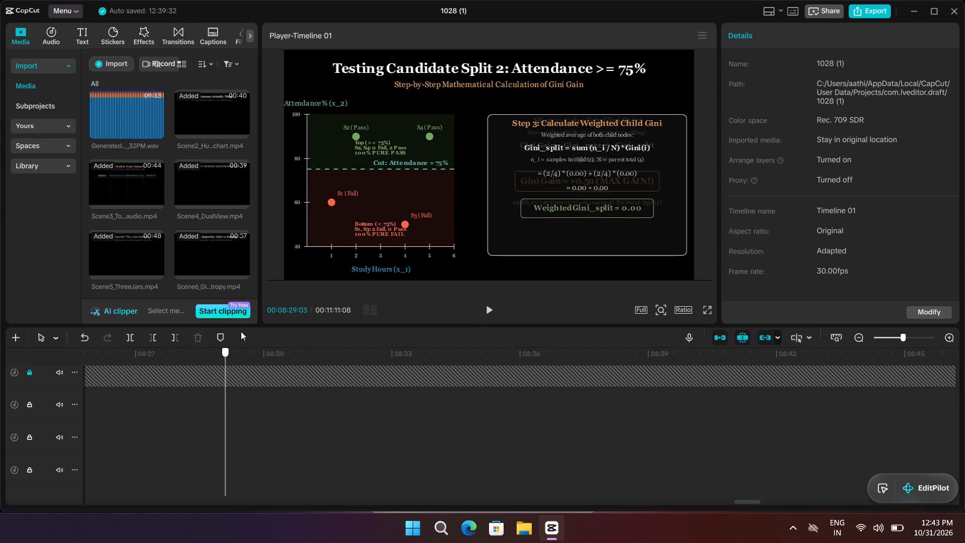
pyautogui.moveTo(241, 331); pyautogui.dragTo(218, 340)
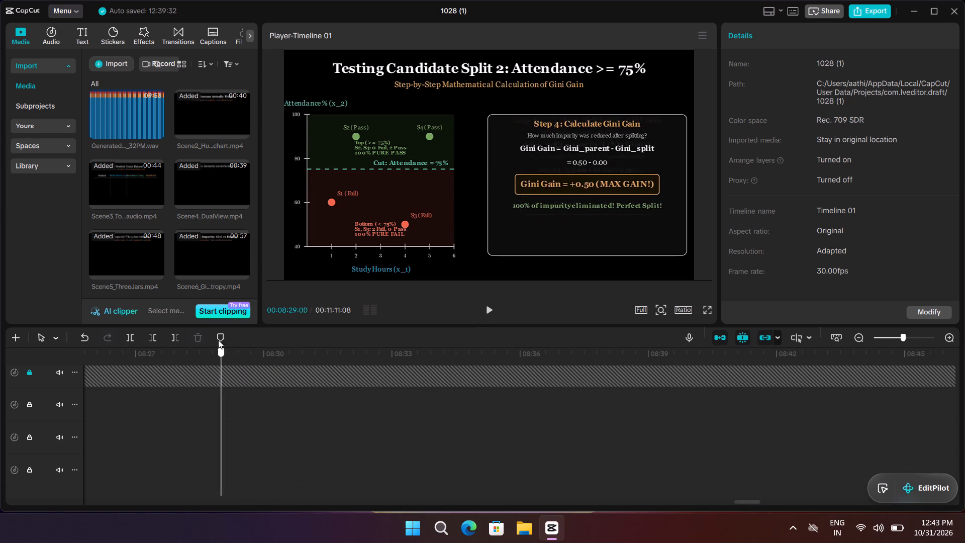
pyautogui.moveTo(218, 340); pyautogui.dragTo(59, 339)
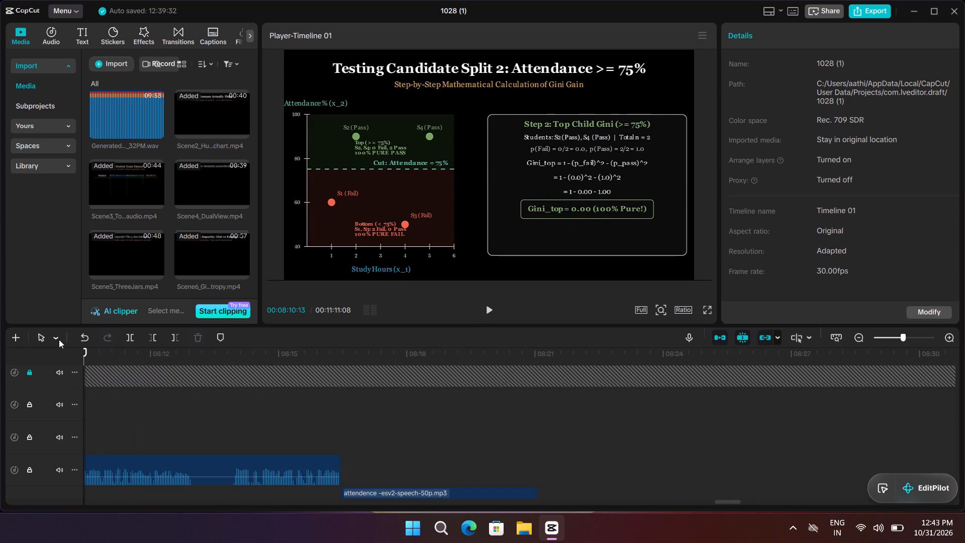
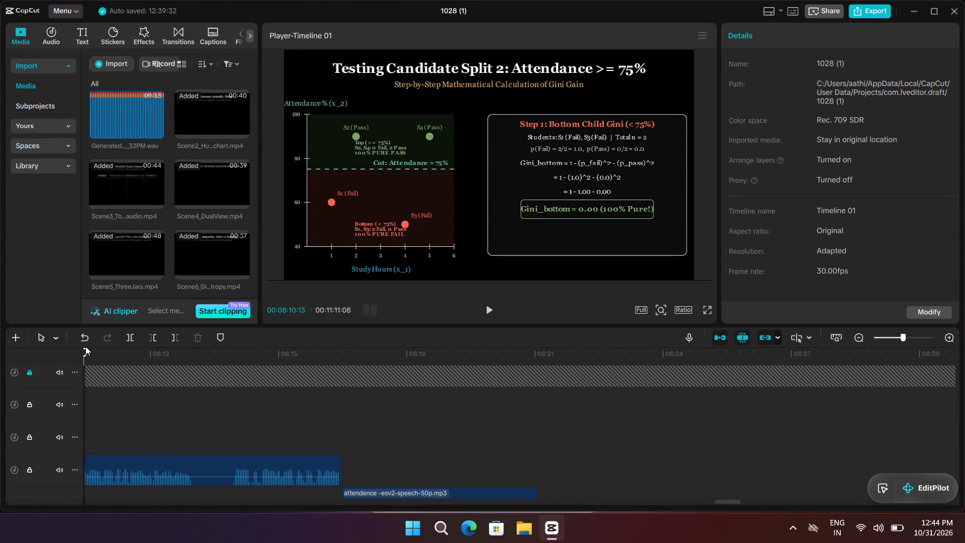
# Scrub back to about 00:08:06:24 and forward past 00:08:17, examining when the Step 1 Bottom Child Gini visuals give way to Step 2.
pyautogui.moveTo(85, 348); pyautogui.dragTo(123, 345)
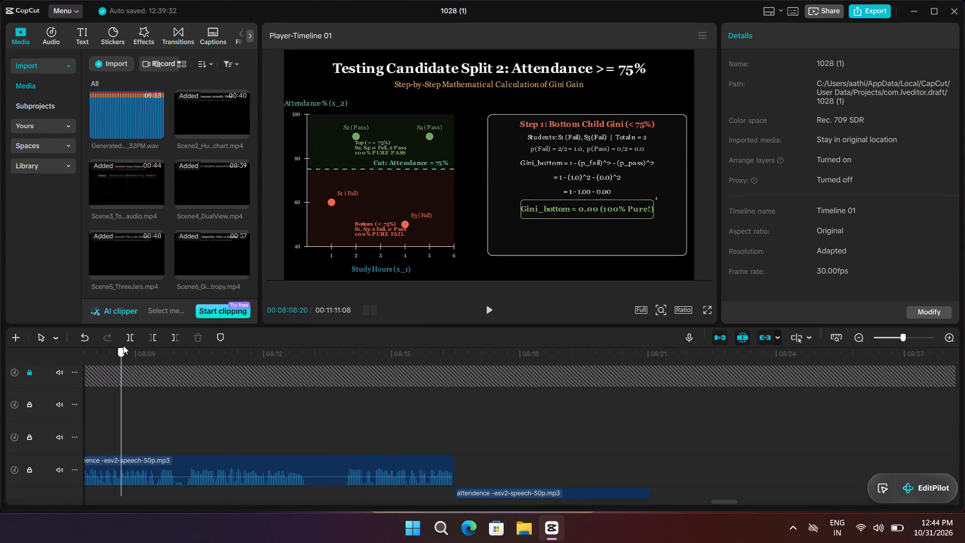
pyautogui.moveTo(123, 345); pyautogui.dragTo(124, 345)
pyautogui.moveTo(121, 355); pyautogui.dragTo(142, 351)
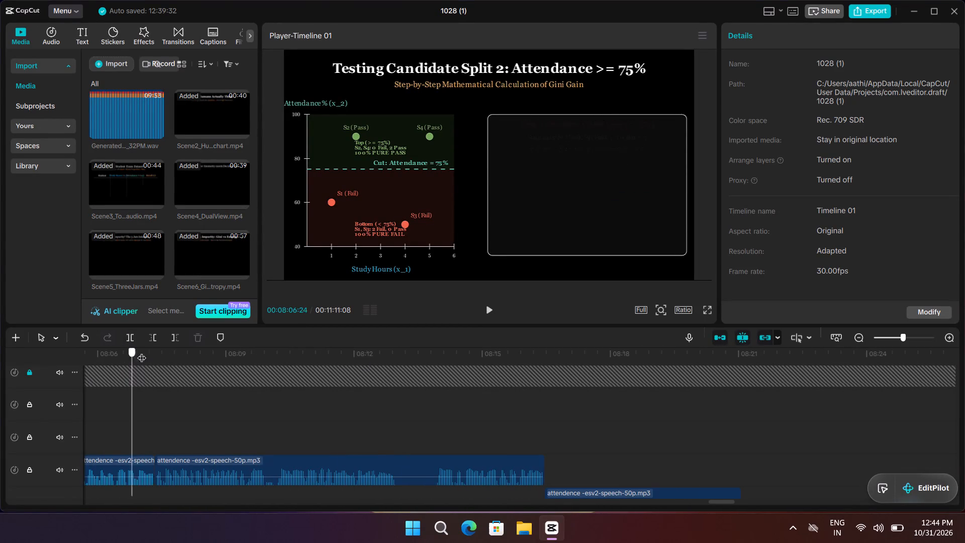
pyautogui.moveTo(142, 351); pyautogui.dragTo(354, 339)
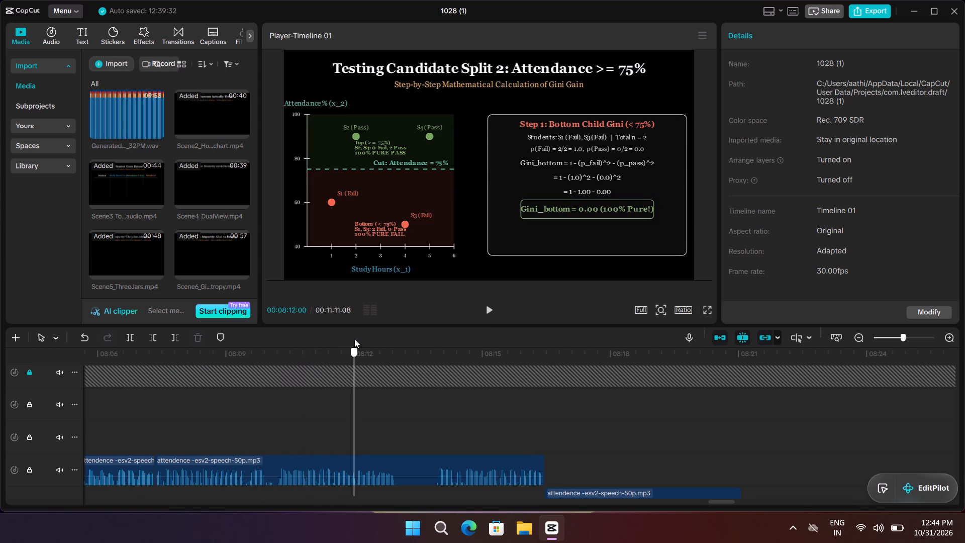
pyautogui.moveTo(354, 339); pyautogui.dragTo(587, 350)
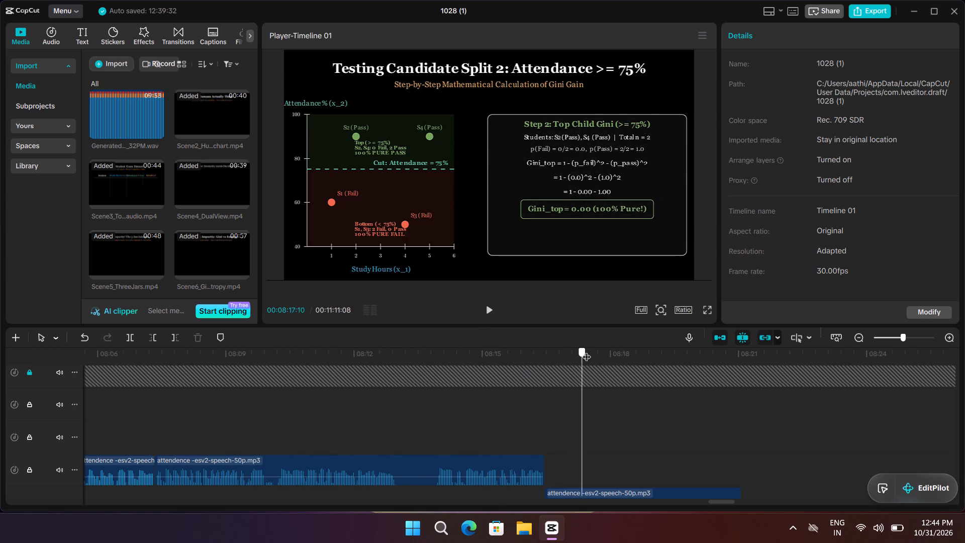
pyautogui.moveTo(587, 350); pyautogui.dragTo(643, 353)
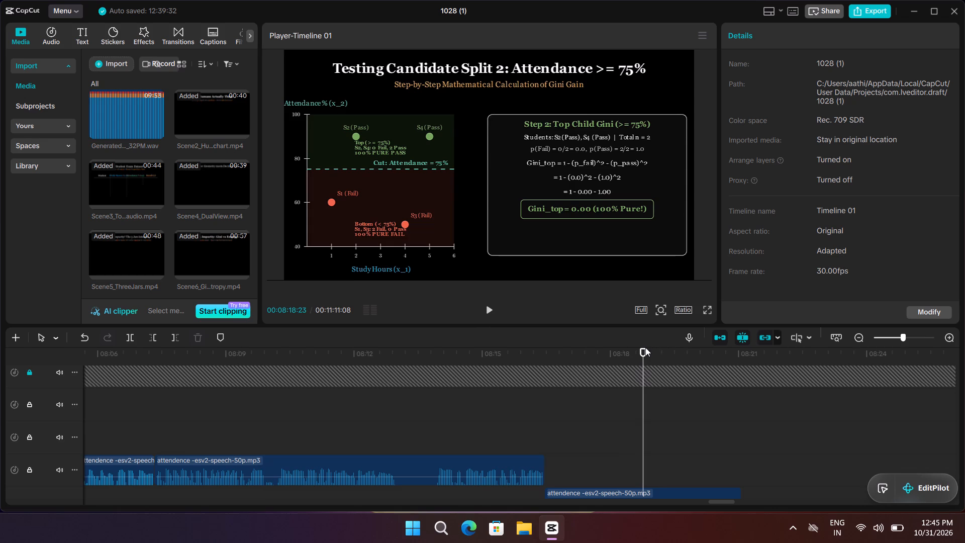
pyautogui.moveTo(644, 349); pyautogui.dragTo(488, 356)
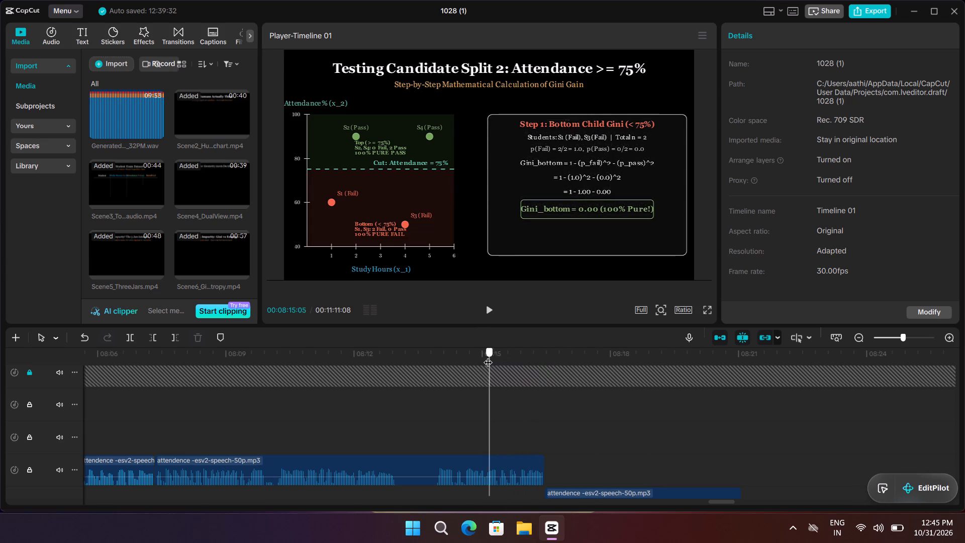
pyautogui.moveTo(488, 356); pyautogui.dragTo(507, 354)
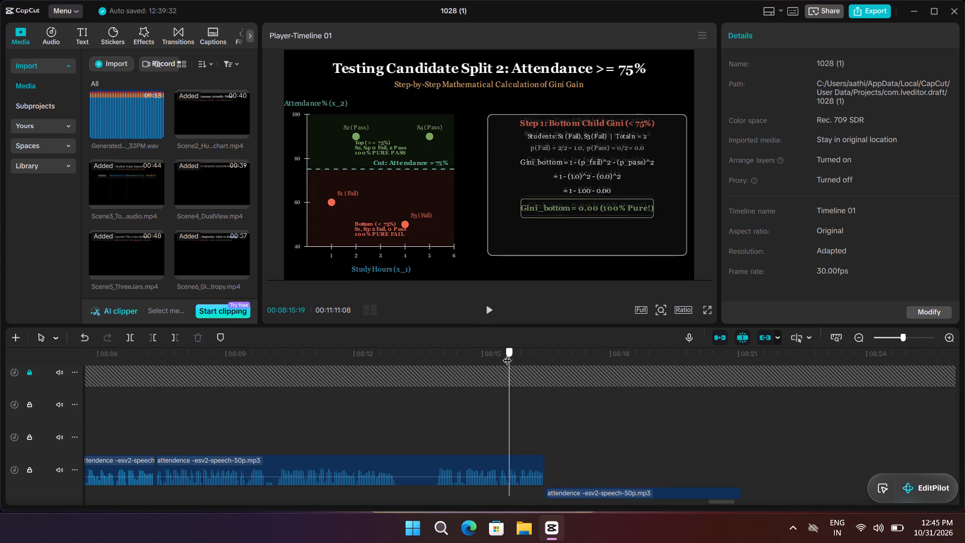
pyautogui.moveTo(507, 354); pyautogui.dragTo(594, 369)
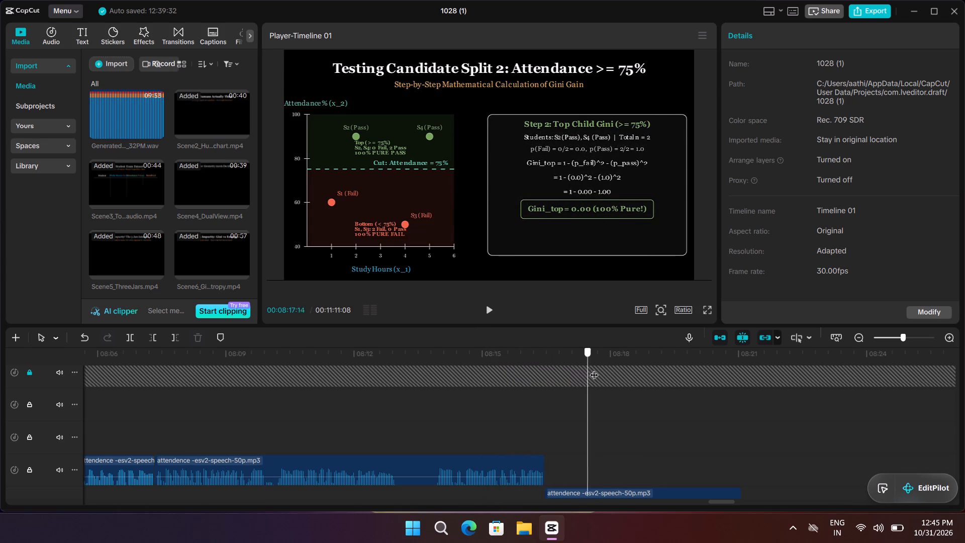
# Scrub from about 00:08:17:14 to 00:08:25:23, examining the transition from the Step 2 Top Child Gini visuals to Step 3.
pyautogui.moveTo(594, 369); pyautogui.dragTo(706, 369)
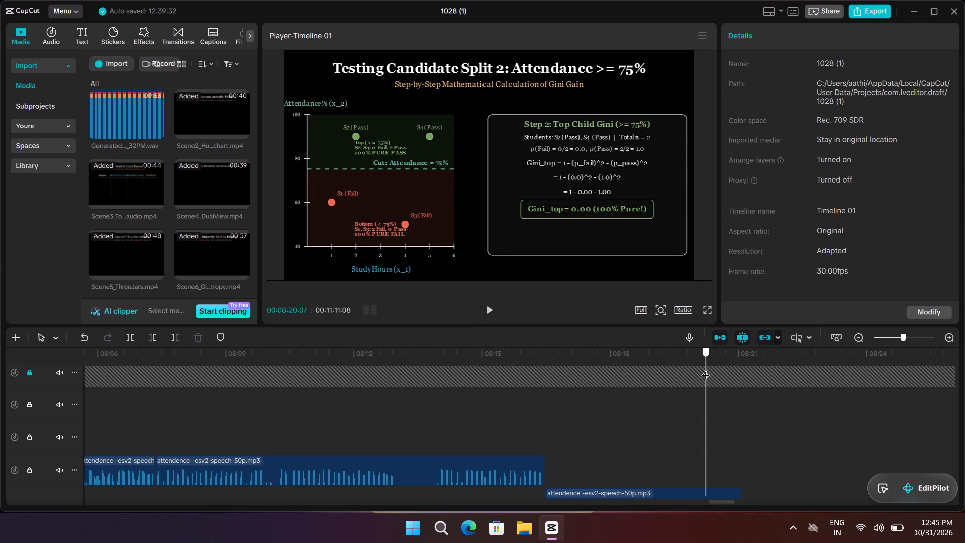
pyautogui.moveTo(706, 369); pyautogui.dragTo(749, 369)
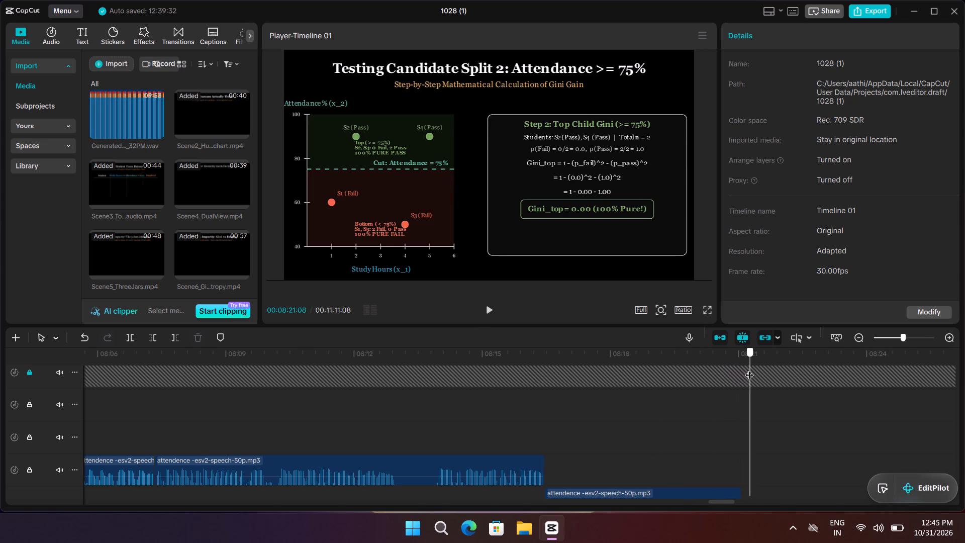
pyautogui.moveTo(749, 369); pyautogui.dragTo(782, 362)
pyautogui.click(782, 362)
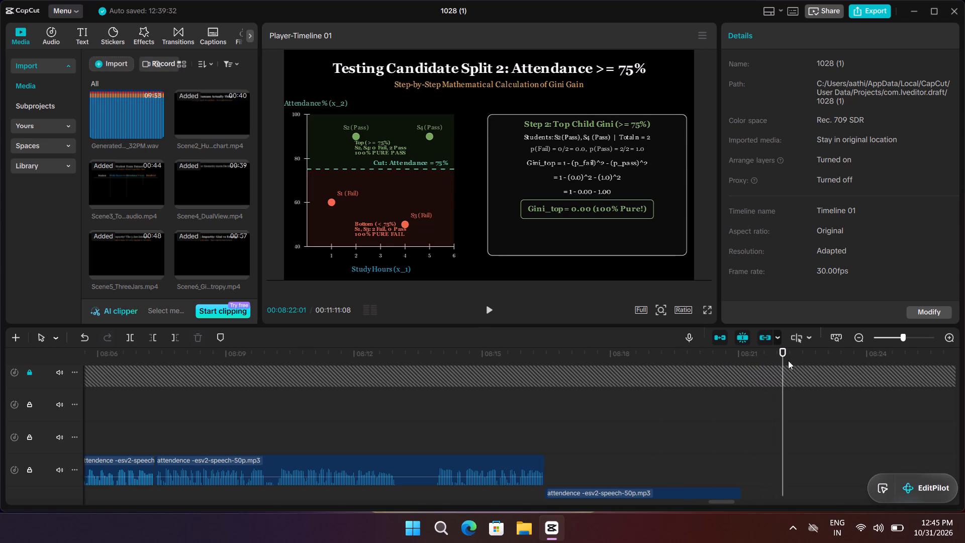
pyautogui.moveTo(785, 355); pyautogui.dragTo(807, 353)
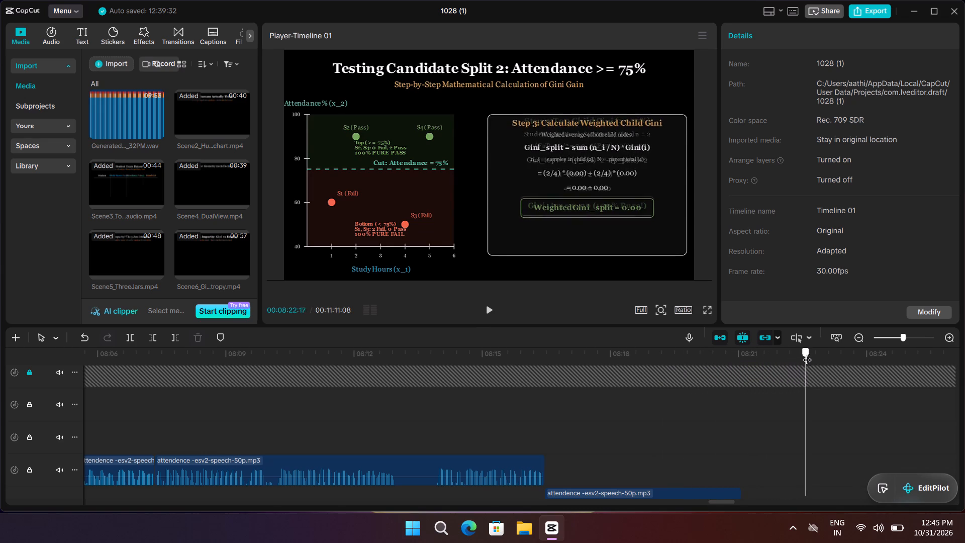
pyautogui.moveTo(807, 353); pyautogui.dragTo(811, 353)
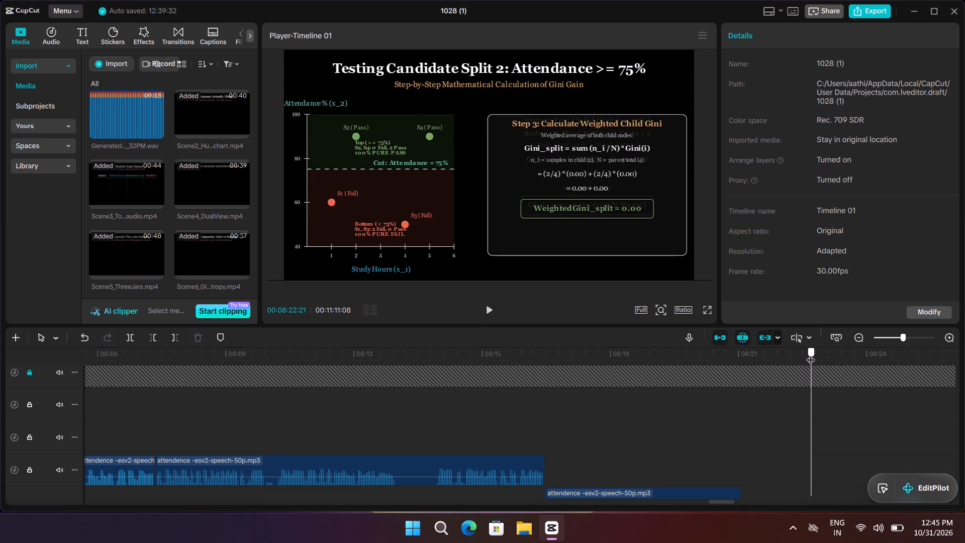
pyautogui.moveTo(811, 353); pyautogui.dragTo(816, 353)
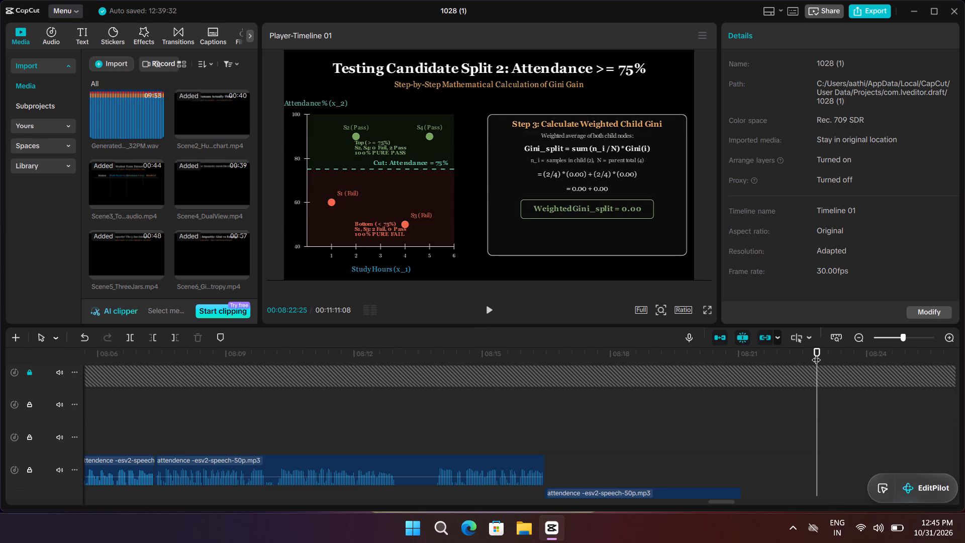
pyautogui.moveTo(816, 353); pyautogui.dragTo(822, 350)
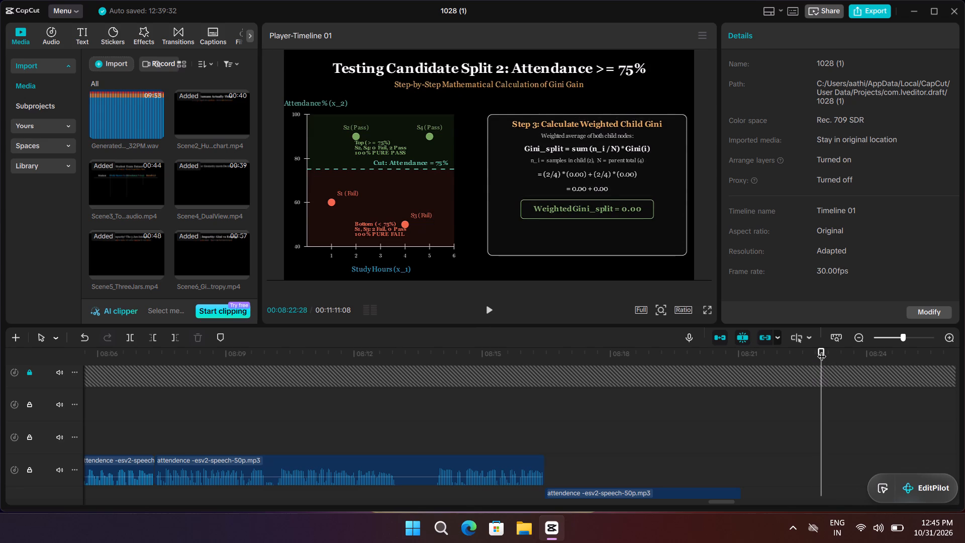
pyautogui.moveTo(822, 350); pyautogui.dragTo(948, 334)
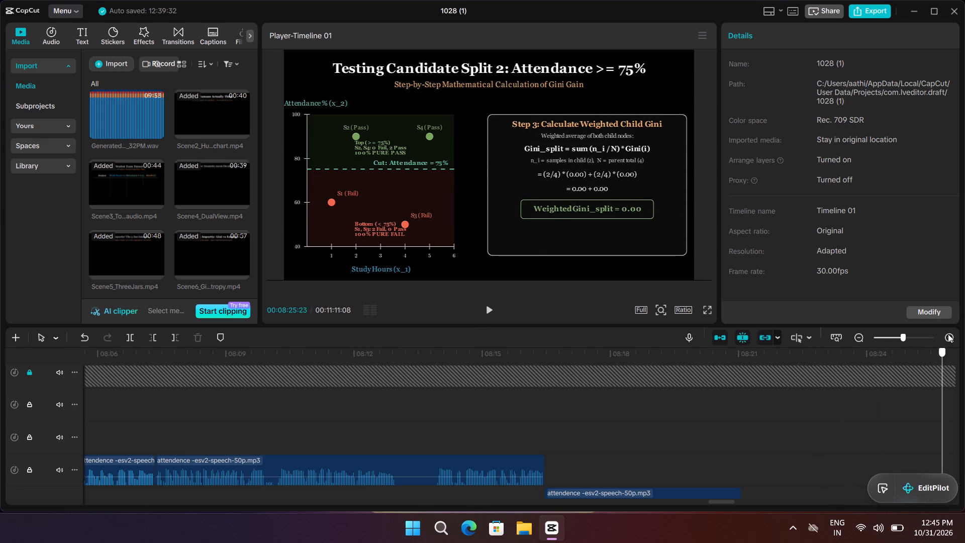
# Scrub between about 00:08:34:12 and 00:08:38:01, examining the transition from the Step 4 Gini Gain visuals to the Candidate 2 final summary.
pyautogui.moveTo(948, 334); pyautogui.dragTo(939, 336)
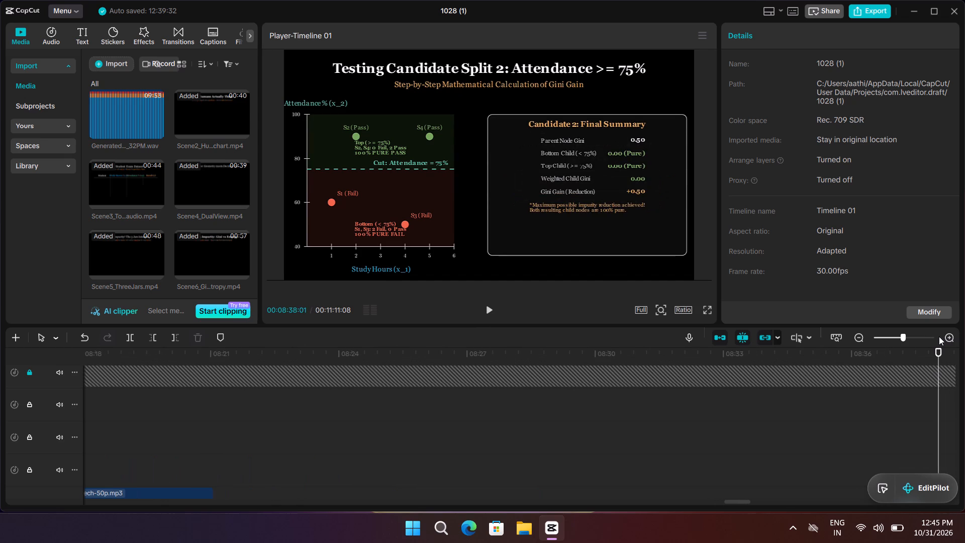
pyautogui.moveTo(940, 350); pyautogui.dragTo(826, 355)
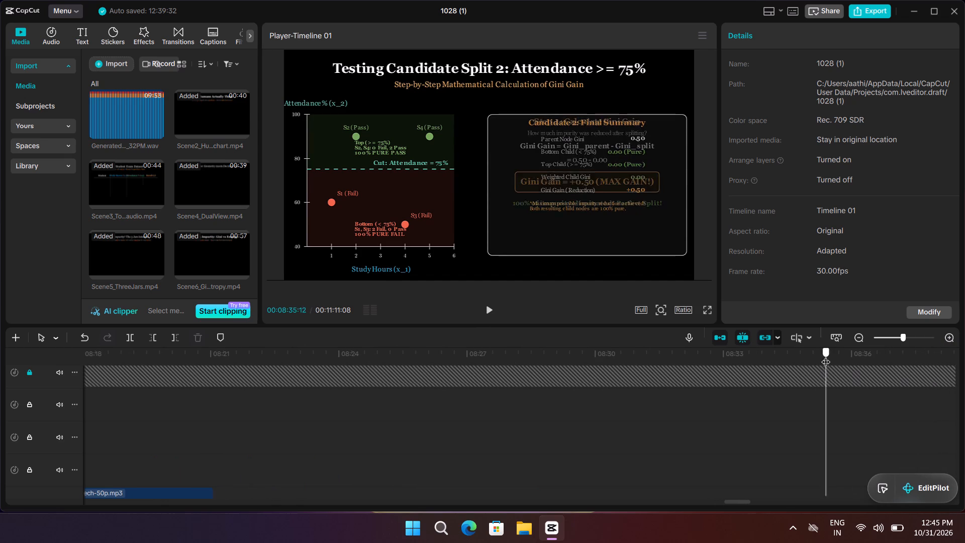
pyautogui.moveTo(826, 355); pyautogui.dragTo(784, 351)
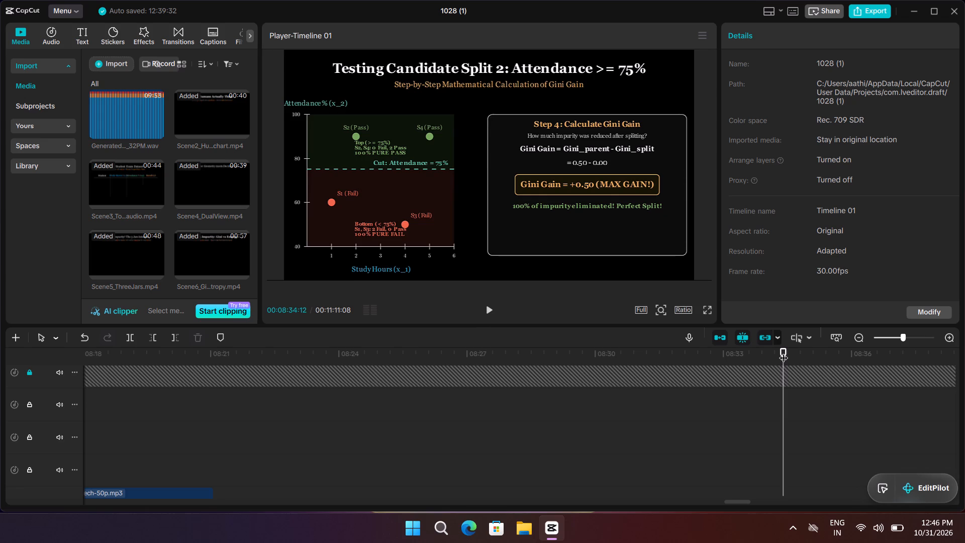
pyautogui.moveTo(784, 351); pyautogui.dragTo(818, 348)
pyautogui.moveTo(818, 348); pyautogui.dragTo(829, 348)
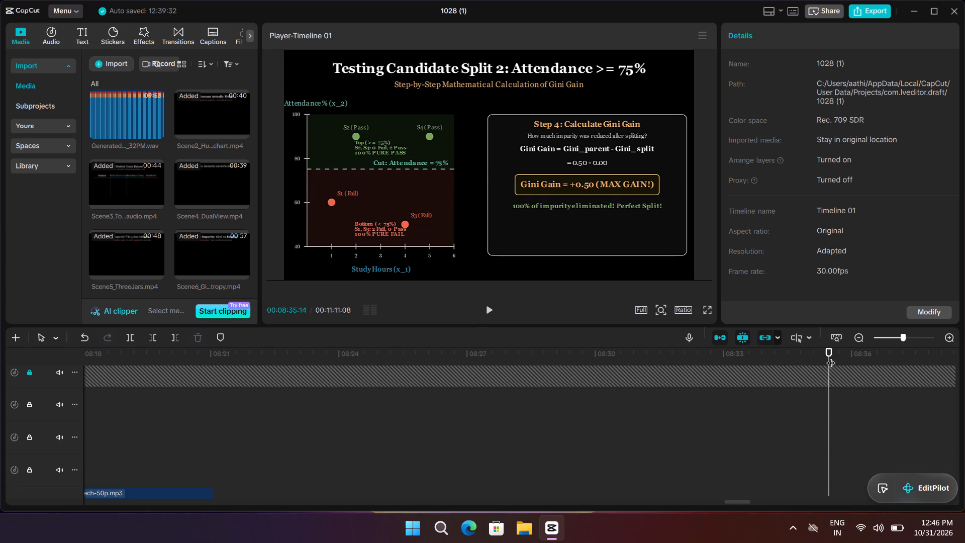
pyautogui.moveTo(830, 356); pyautogui.dragTo(918, 354)
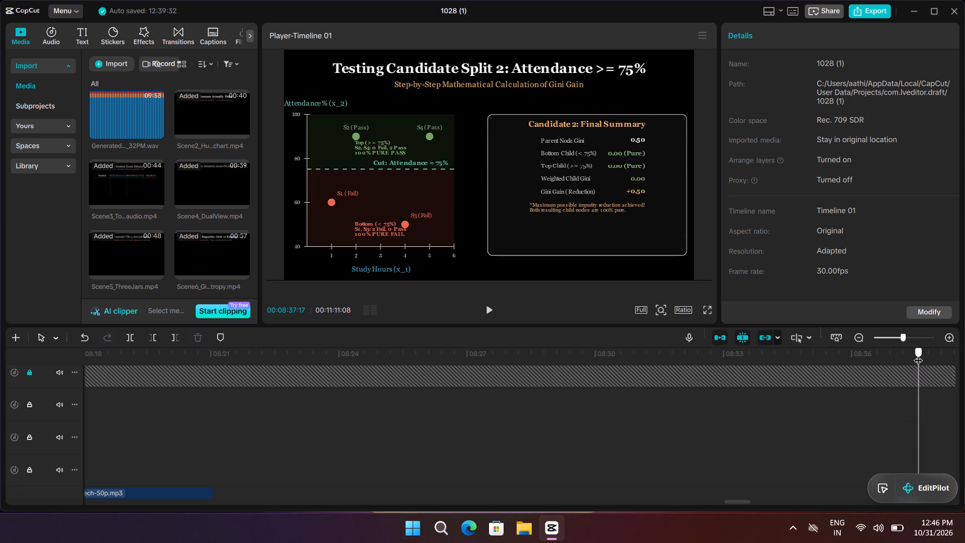
pyautogui.moveTo(918, 354); pyautogui.dragTo(928, 357)
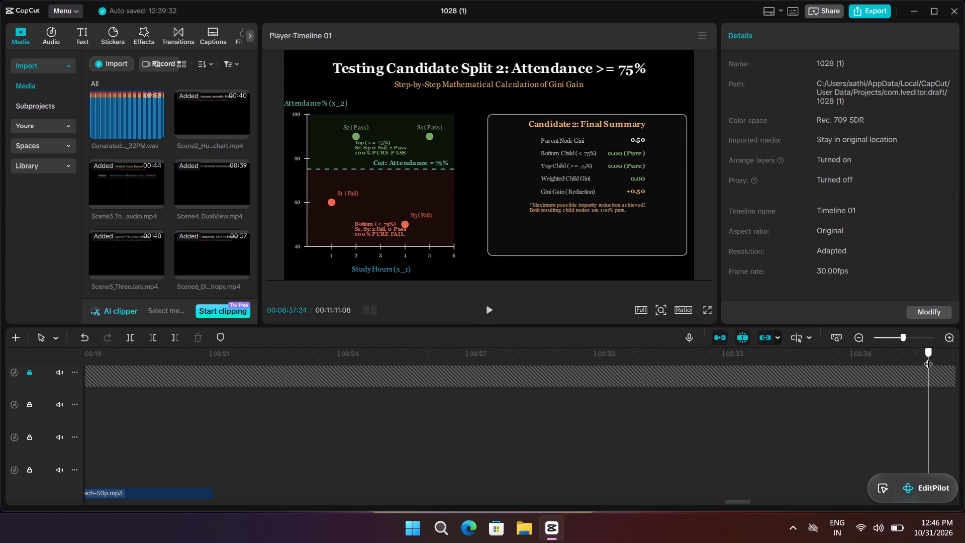
pyautogui.moveTo(928, 357); pyautogui.dragTo(935, 360)
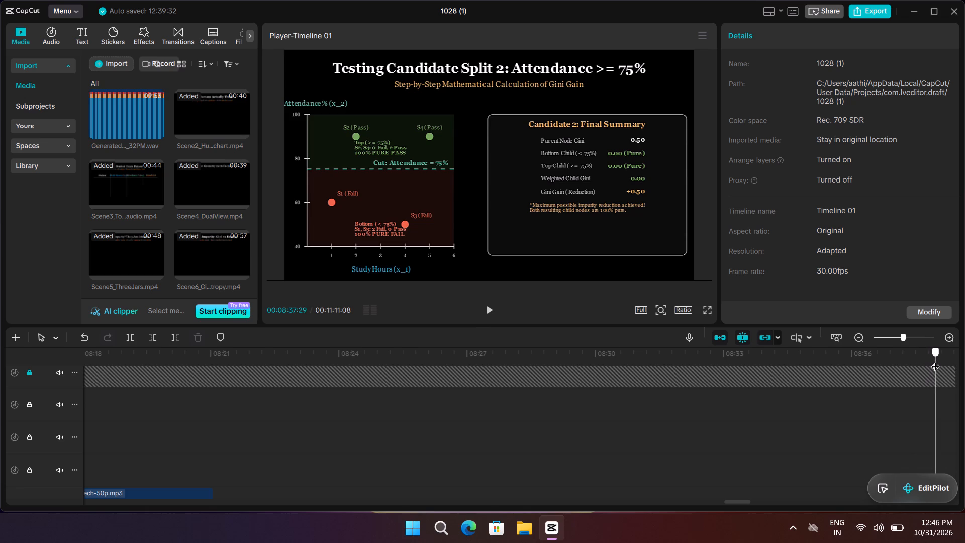
# Scrub between about 00:08:42 and 00:08:51:21, examining when the resulting decision tree appears and the multi-level splits scene begins, ending at 00:08:45:02.
pyautogui.moveTo(935, 360); pyautogui.dragTo(939, 371)
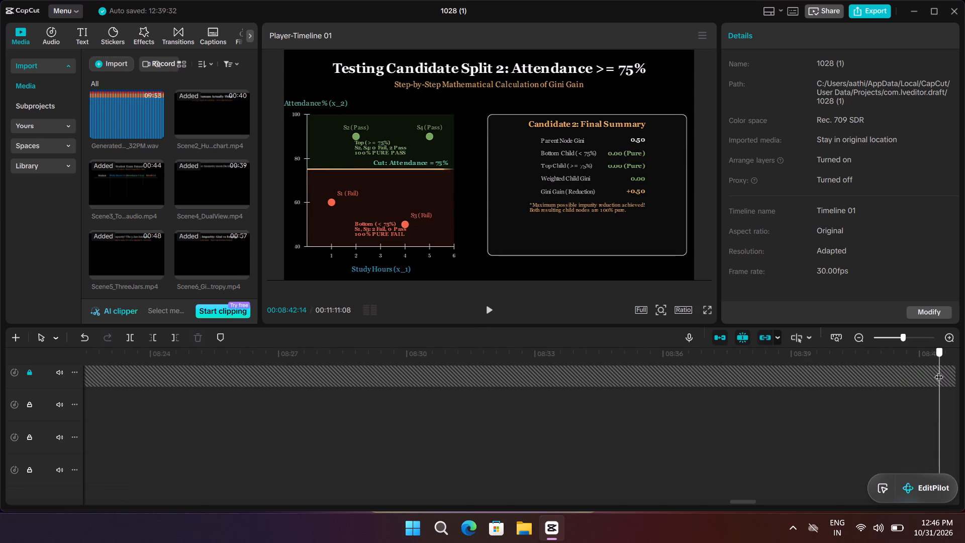
pyautogui.moveTo(939, 371); pyautogui.dragTo(911, 385)
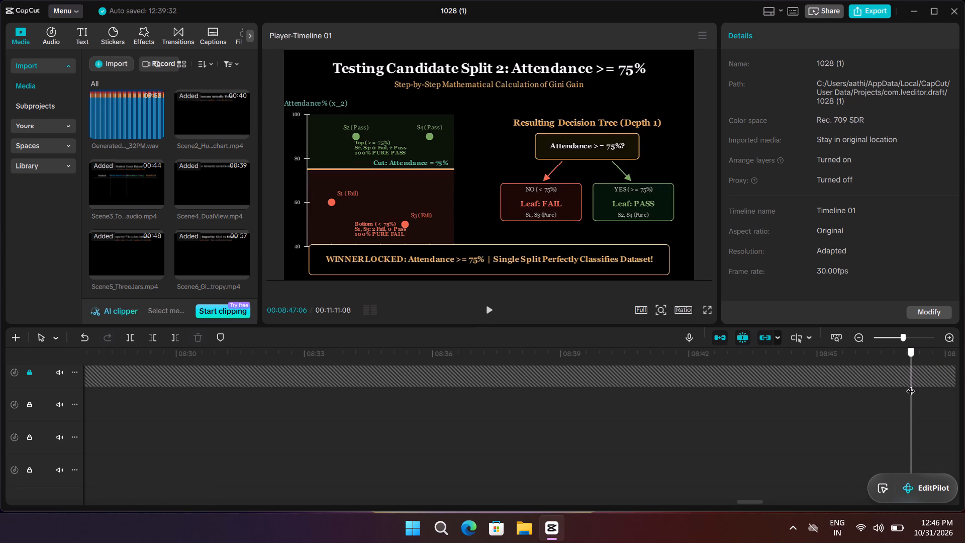
pyautogui.moveTo(911, 385); pyautogui.dragTo(818, 401)
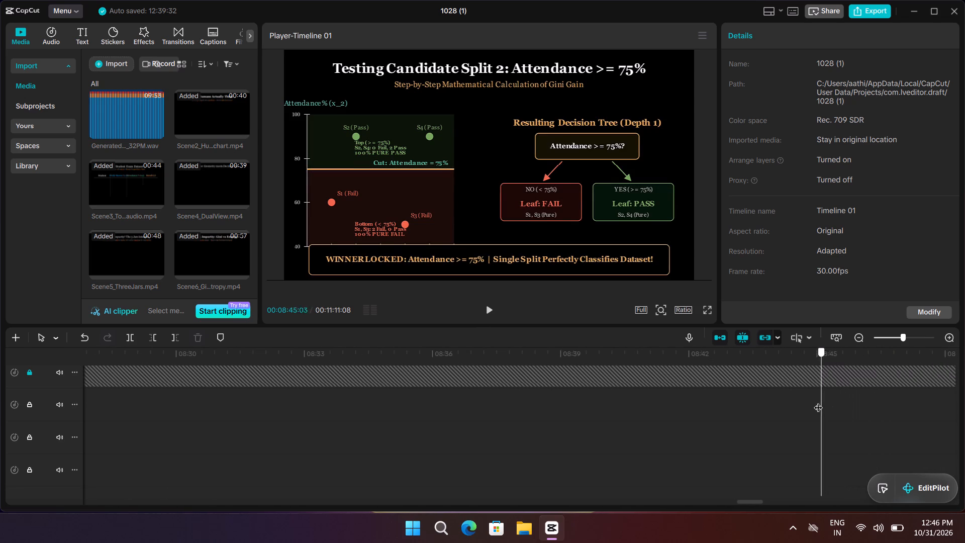
pyautogui.moveTo(818, 401); pyautogui.dragTo(709, 389)
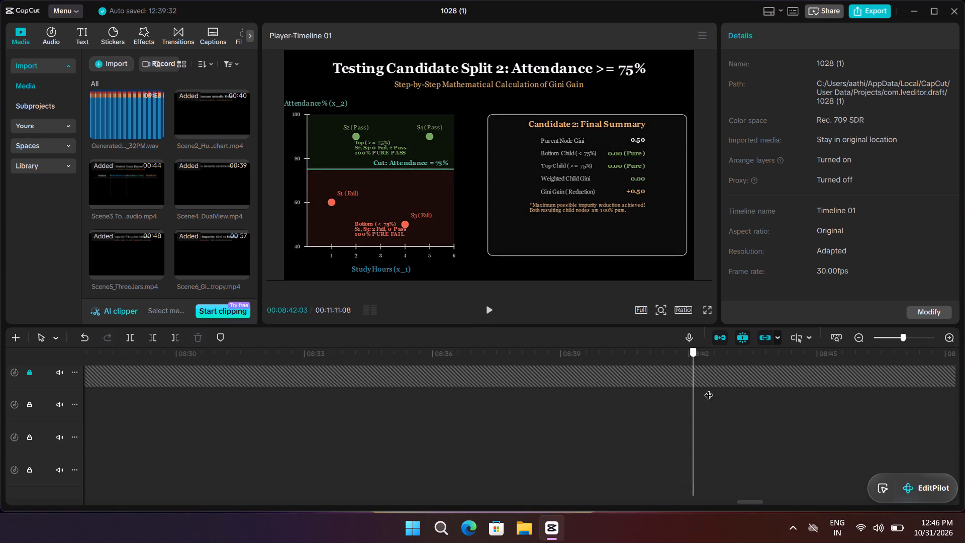
pyautogui.moveTo(709, 389); pyautogui.dragTo(865, 376)
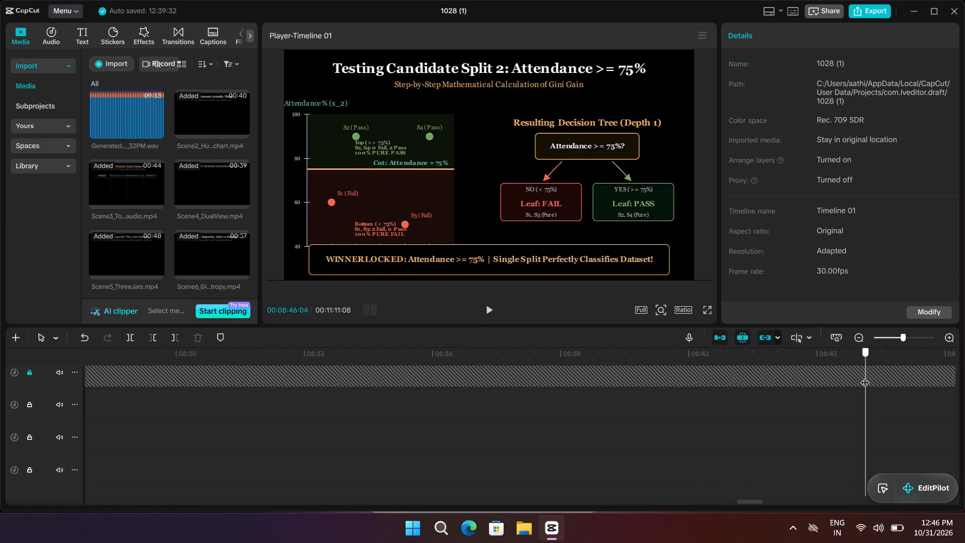
pyautogui.moveTo(865, 376); pyautogui.dragTo(871, 376)
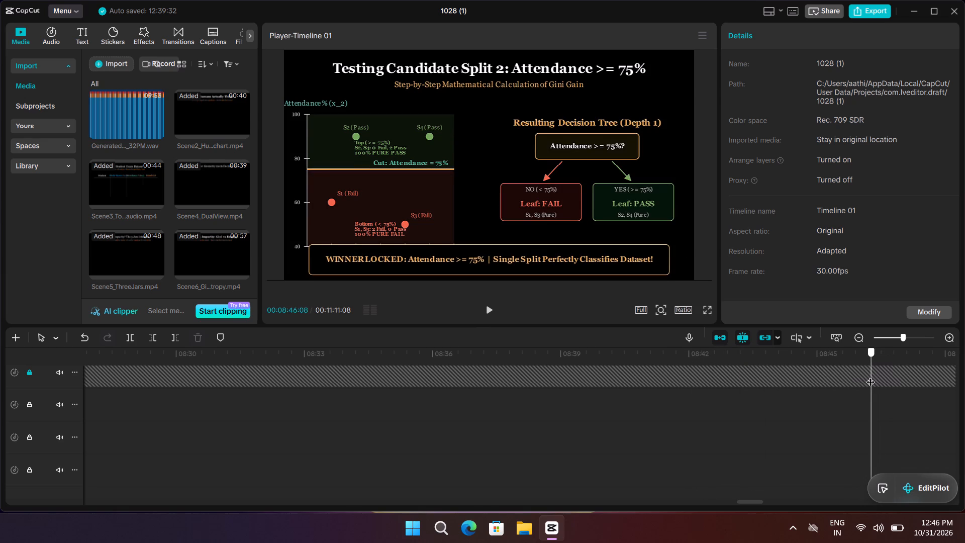
pyautogui.moveTo(871, 376); pyautogui.dragTo(880, 376)
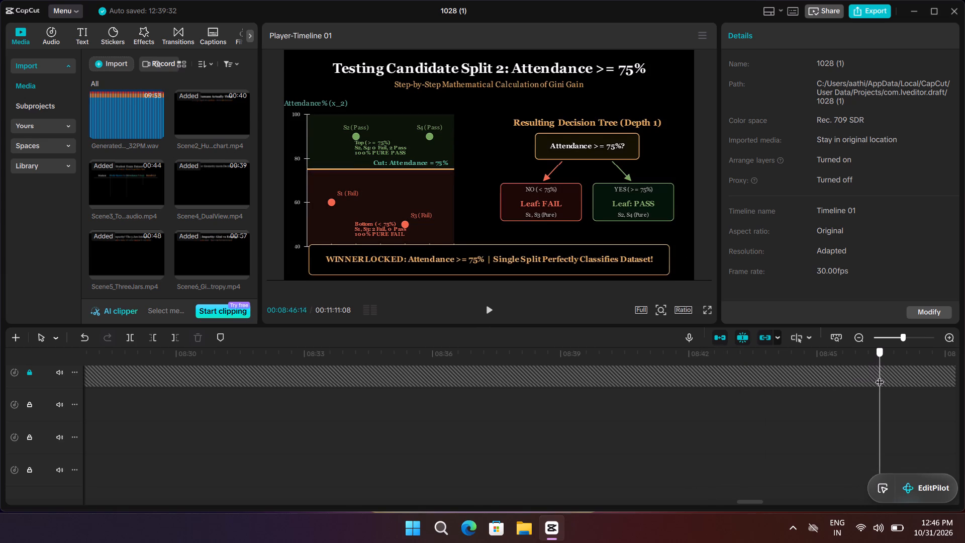
pyautogui.moveTo(880, 376); pyautogui.dragTo(908, 376)
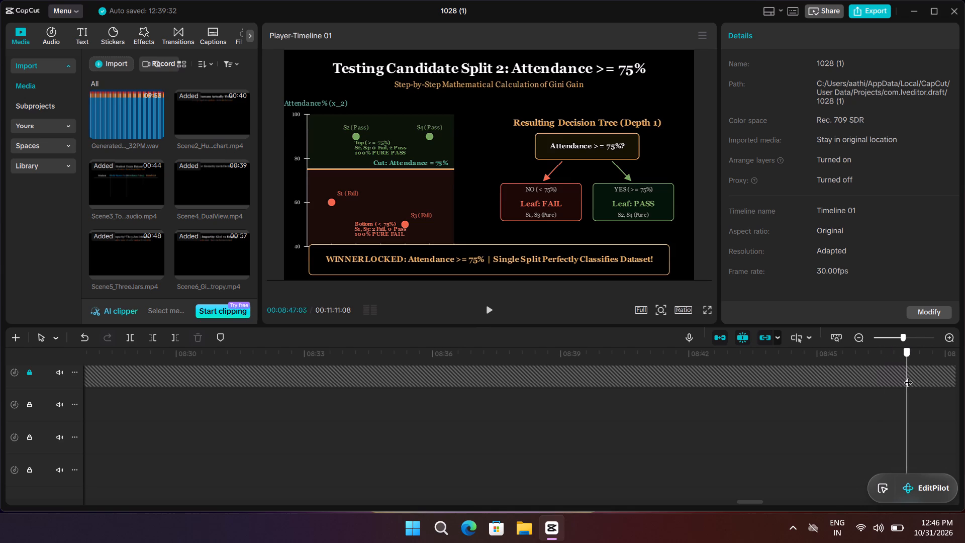
pyautogui.moveTo(908, 376); pyautogui.dragTo(923, 384)
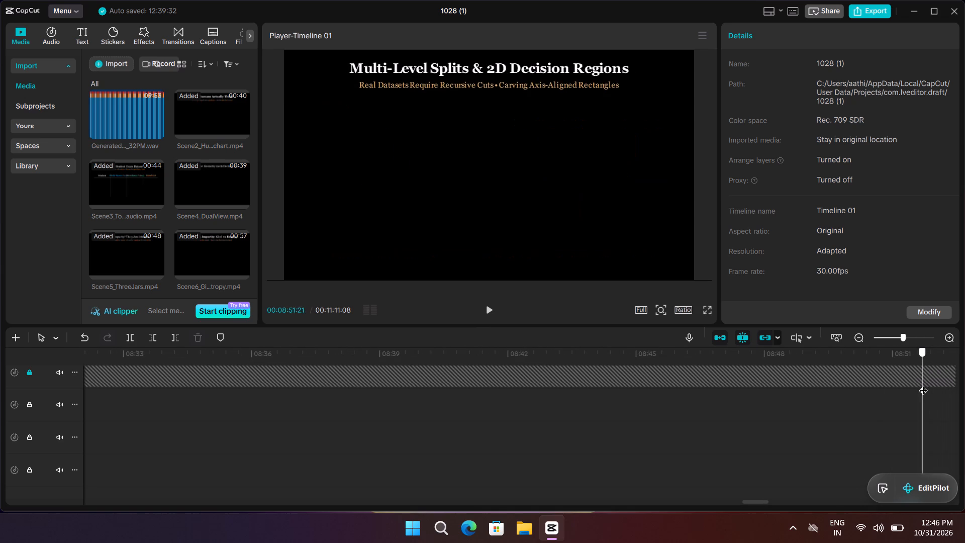
pyautogui.moveTo(923, 384); pyautogui.dragTo(795, 383)
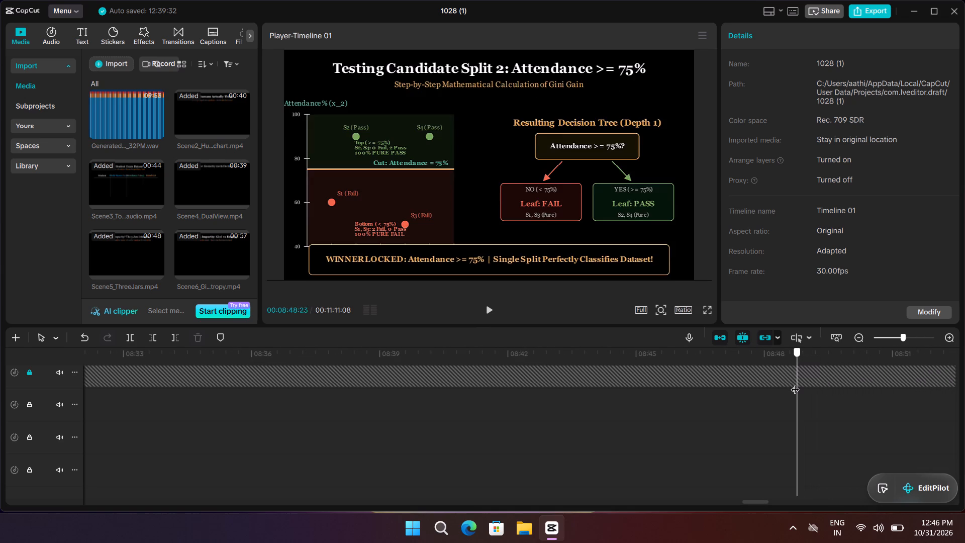
pyautogui.moveTo(795, 383); pyautogui.dragTo(819, 388)
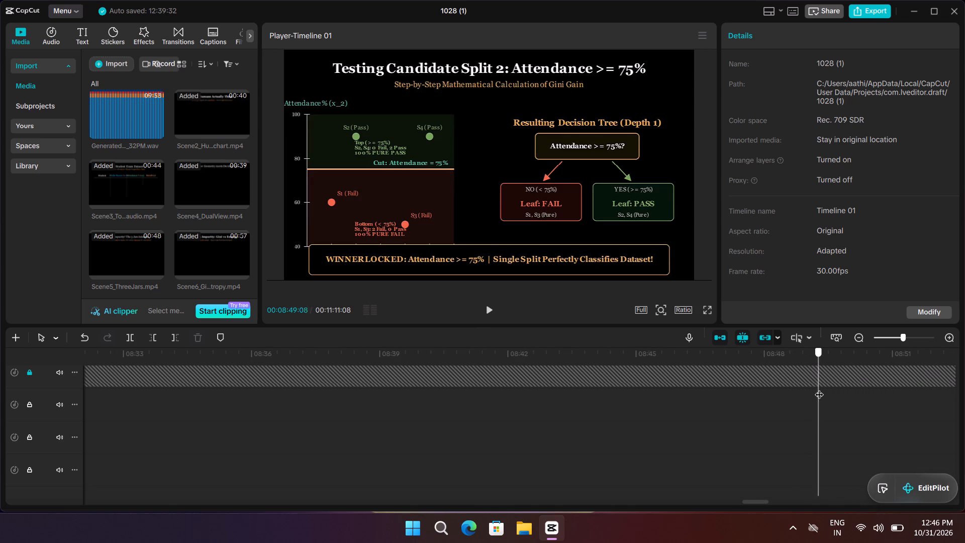
pyautogui.moveTo(819, 388); pyautogui.dragTo(735, 391)
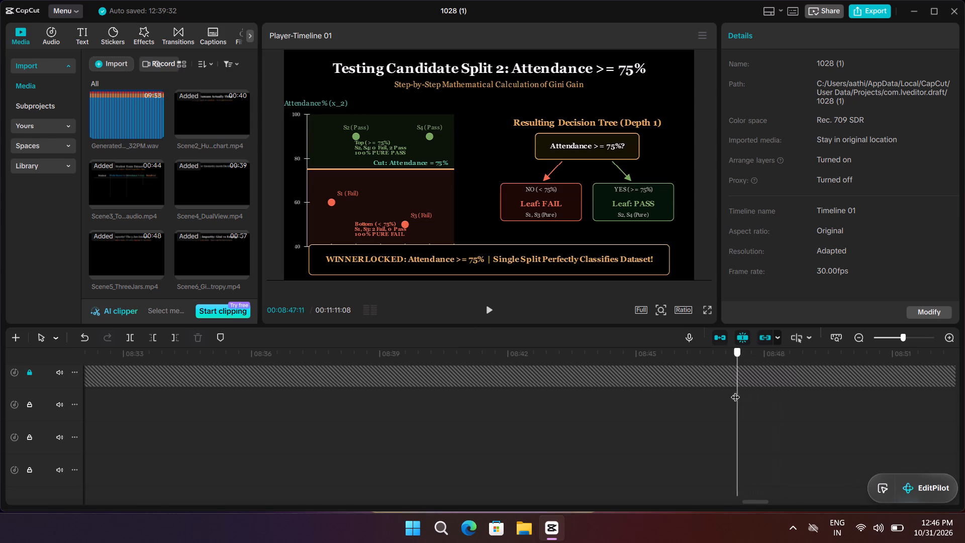
pyautogui.moveTo(735, 391); pyautogui.dragTo(639, 383)
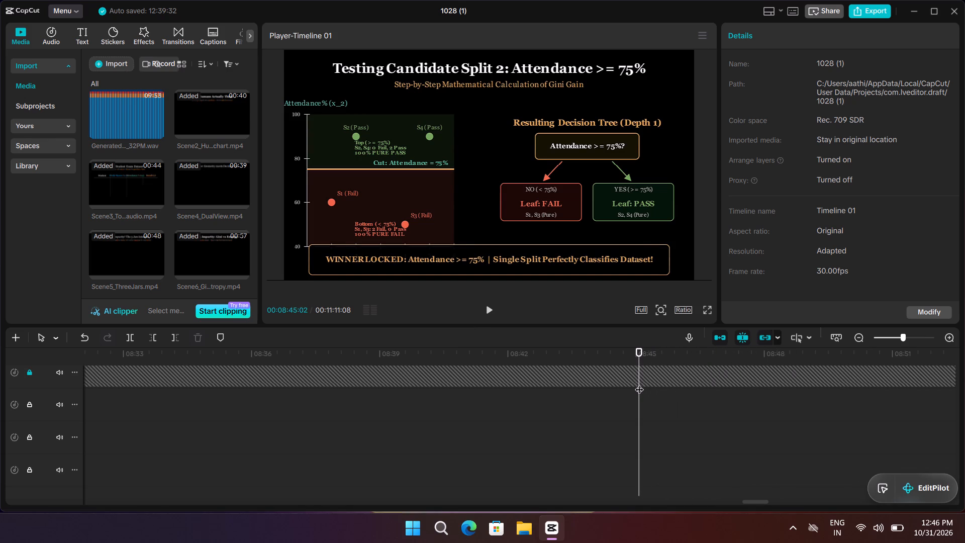
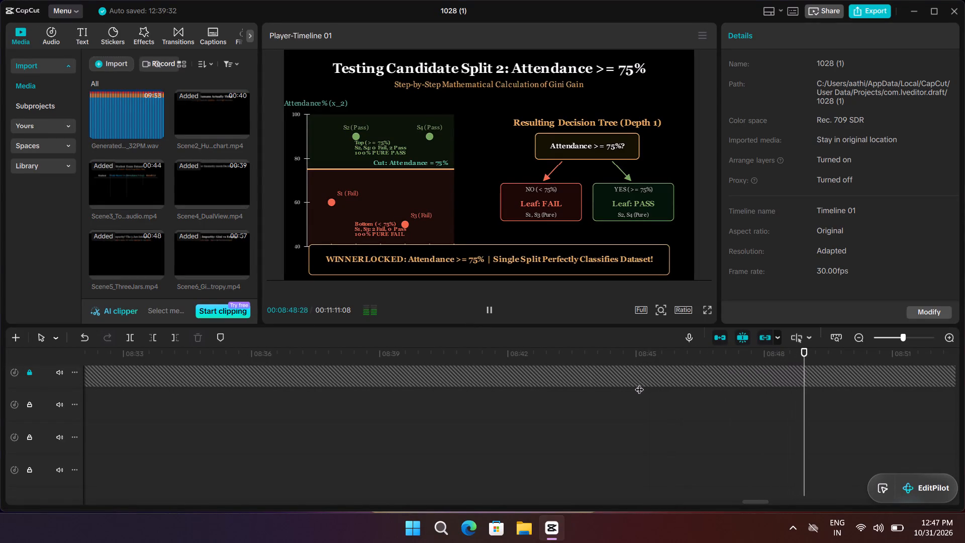
# Pause playback and scrub between about 00:08:46:26 and 00:08:50:05, examining where the winner-locked decision tree gives way to the multi-level splits scene.
pyautogui.press('space')
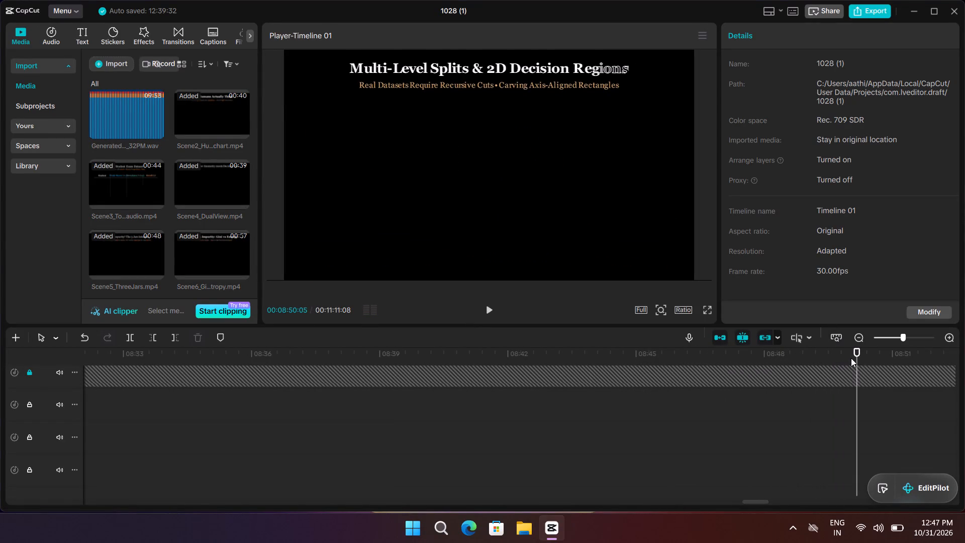
pyautogui.moveTo(860, 352); pyautogui.dragTo(772, 343)
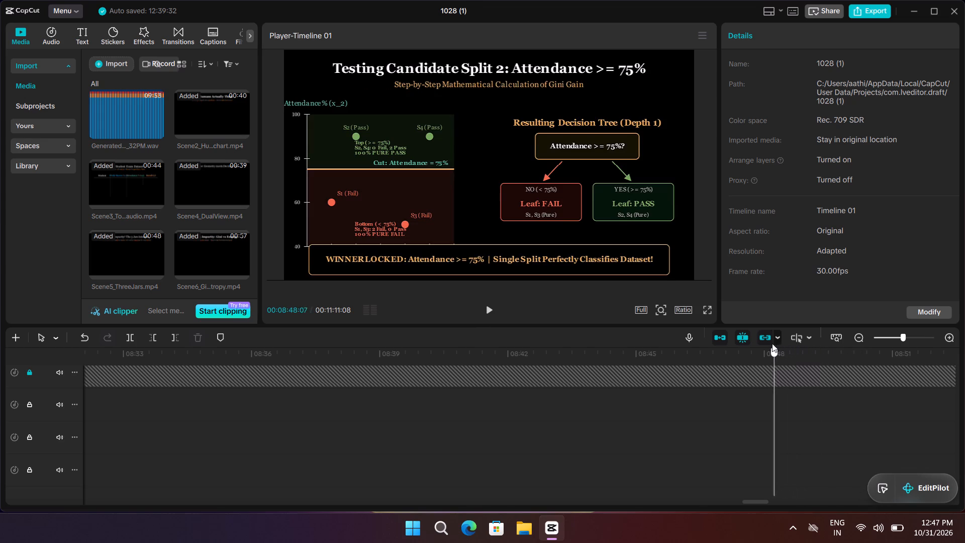
pyautogui.moveTo(772, 343); pyautogui.dragTo(720, 334)
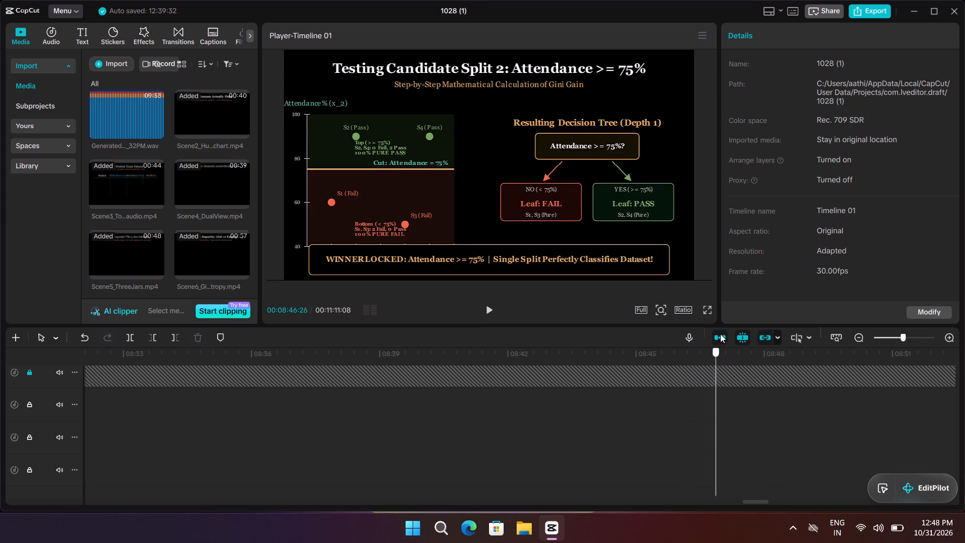
pyautogui.moveTo(720, 334); pyautogui.dragTo(752, 334)
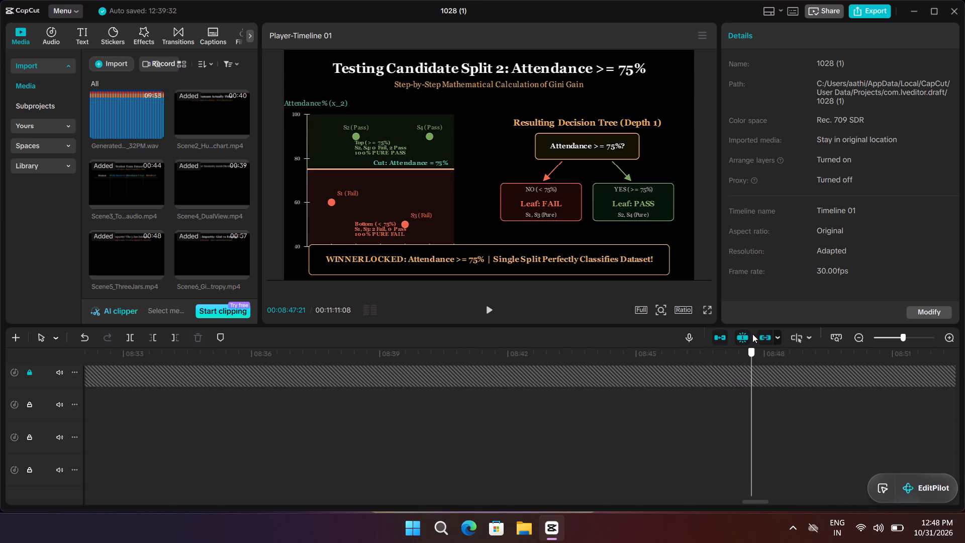
pyautogui.moveTo(752, 334); pyautogui.dragTo(761, 333)
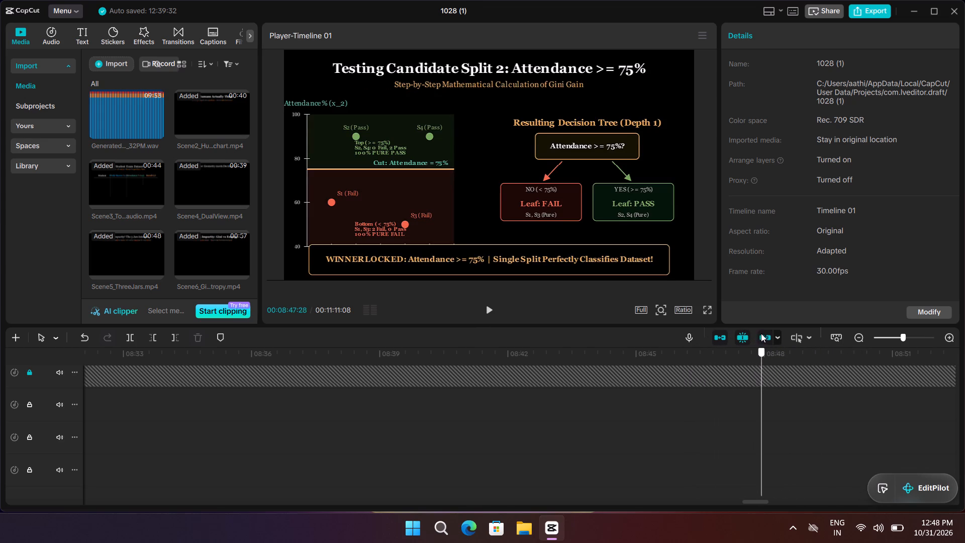
pyautogui.moveTo(761, 333); pyautogui.dragTo(774, 334)
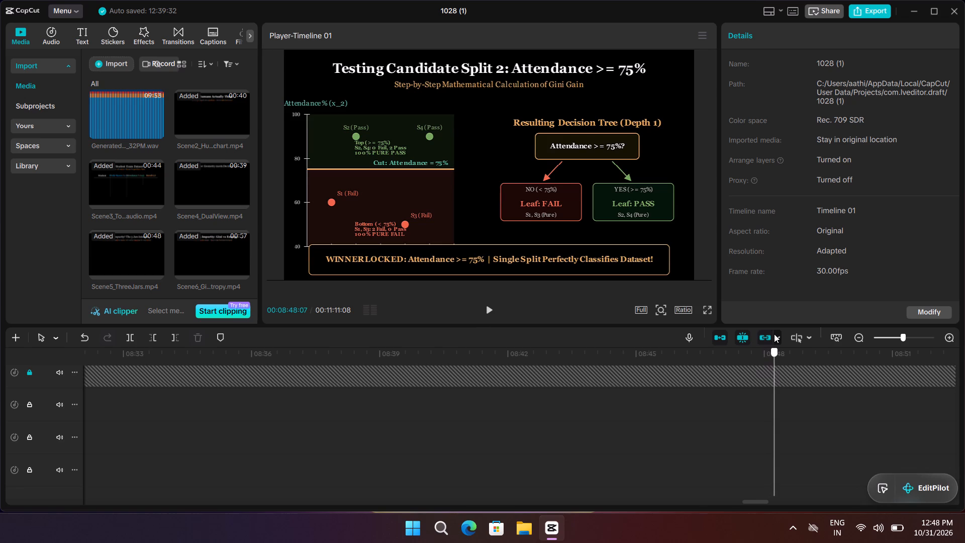
pyautogui.moveTo(774, 334); pyautogui.dragTo(783, 332)
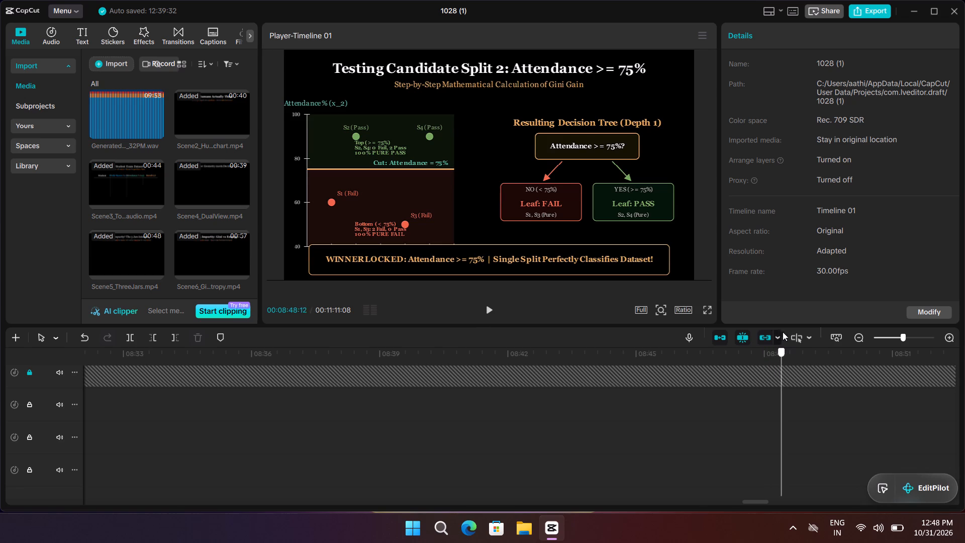
pyautogui.moveTo(783, 332); pyautogui.dragTo(826, 338)
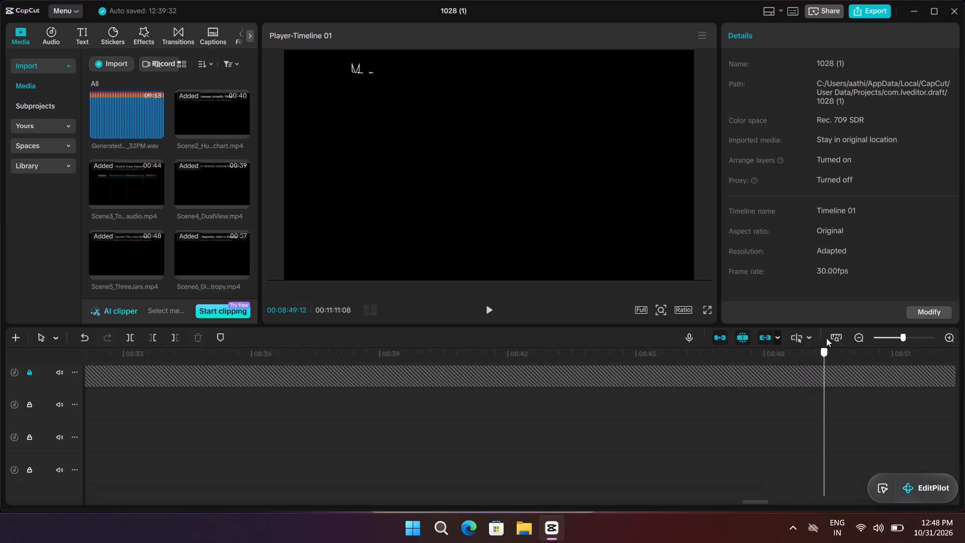
# Scrub between about 00:08:40:06 and 00:08:53:07, examining the visuals from the Candidate 2 final summary to the multi-level splits scene, ending at 00:08:40:16.
pyautogui.moveTo(826, 338); pyautogui.dragTo(459, 303)
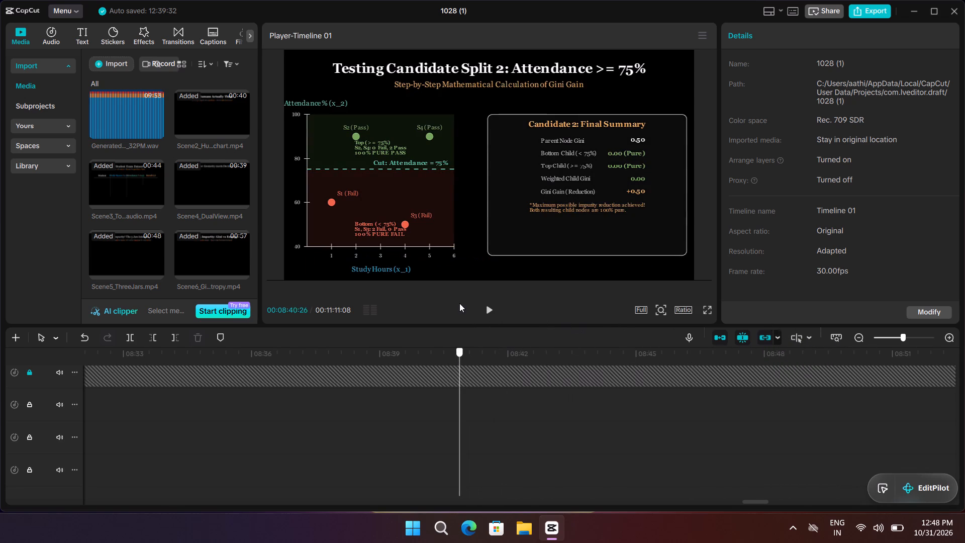
pyautogui.moveTo(459, 303); pyautogui.dragTo(494, 302)
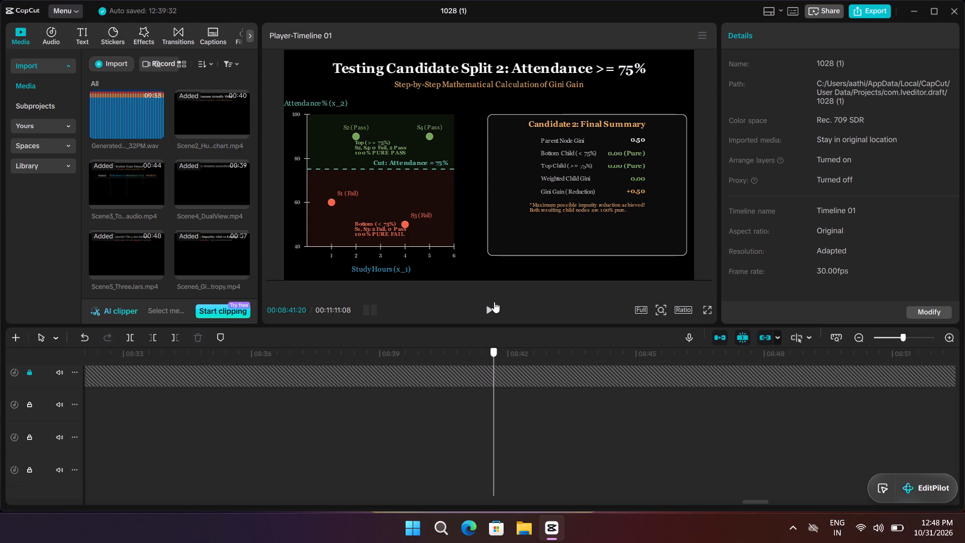
pyautogui.moveTo(494, 302); pyautogui.dragTo(496, 301)
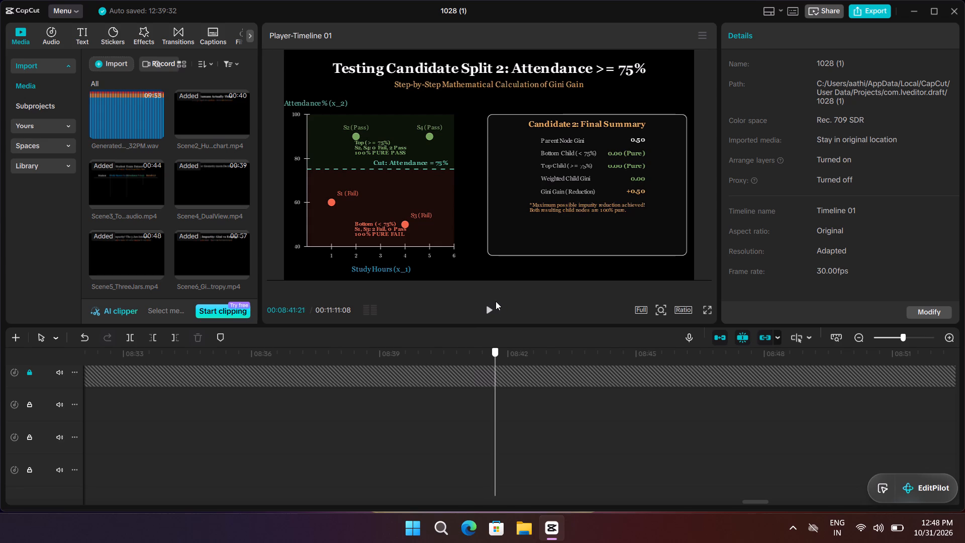
pyautogui.moveTo(496, 301); pyautogui.dragTo(509, 298)
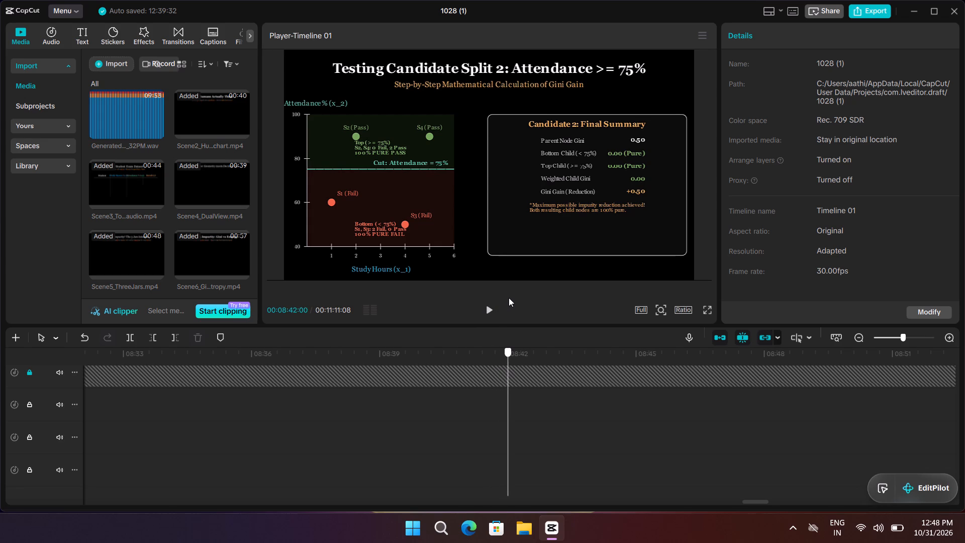
pyautogui.moveTo(509, 298); pyautogui.dragTo(548, 290)
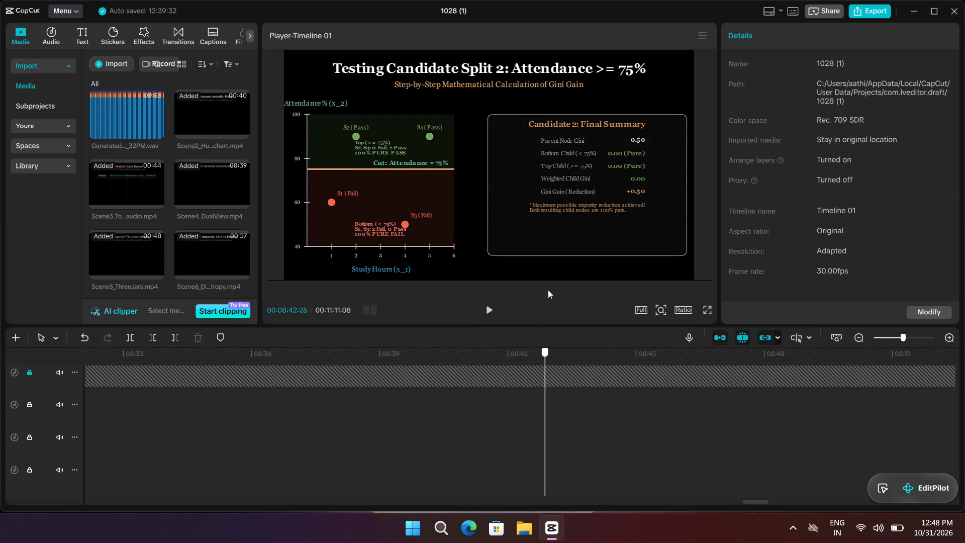
pyautogui.moveTo(548, 290); pyautogui.dragTo(827, 246)
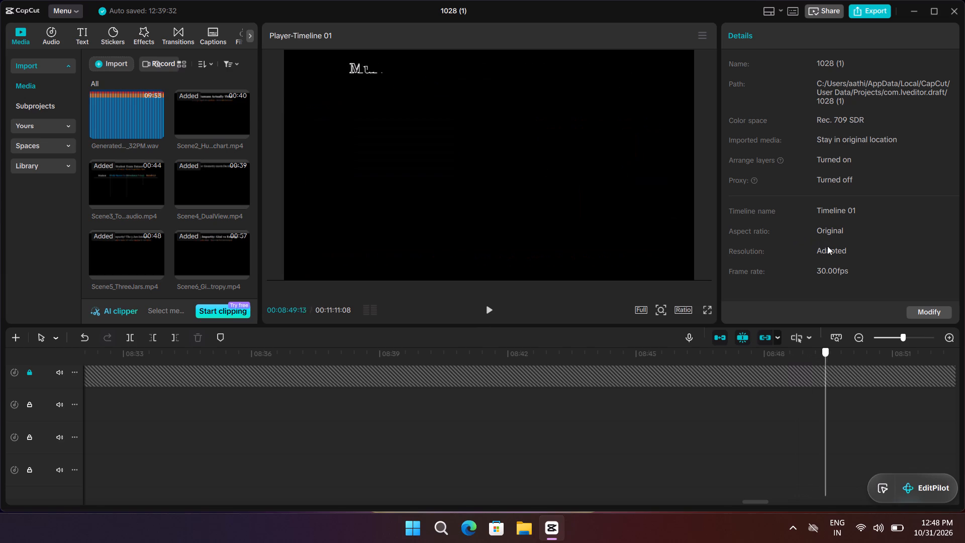
pyautogui.moveTo(827, 246); pyautogui.dragTo(825, 318)
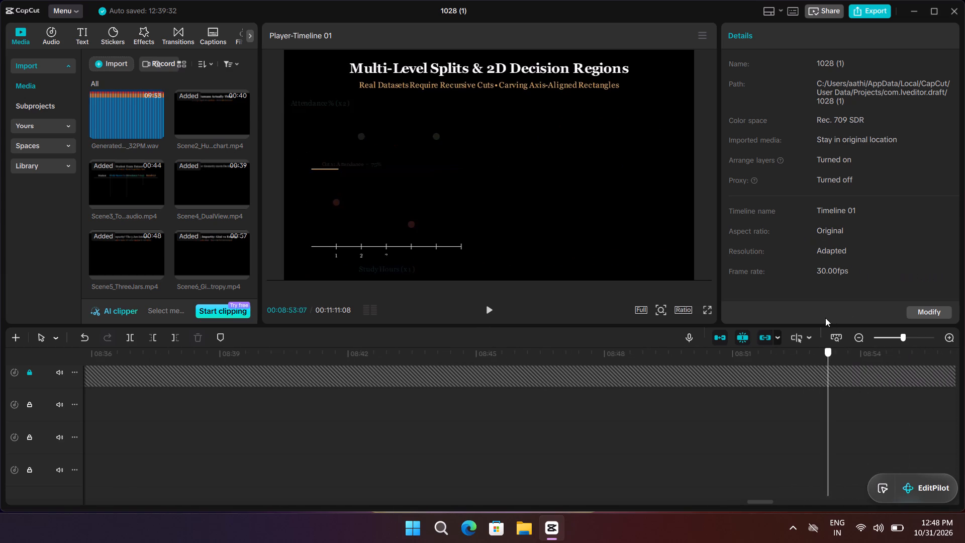
pyautogui.moveTo(825, 318); pyautogui.dragTo(267, 296)
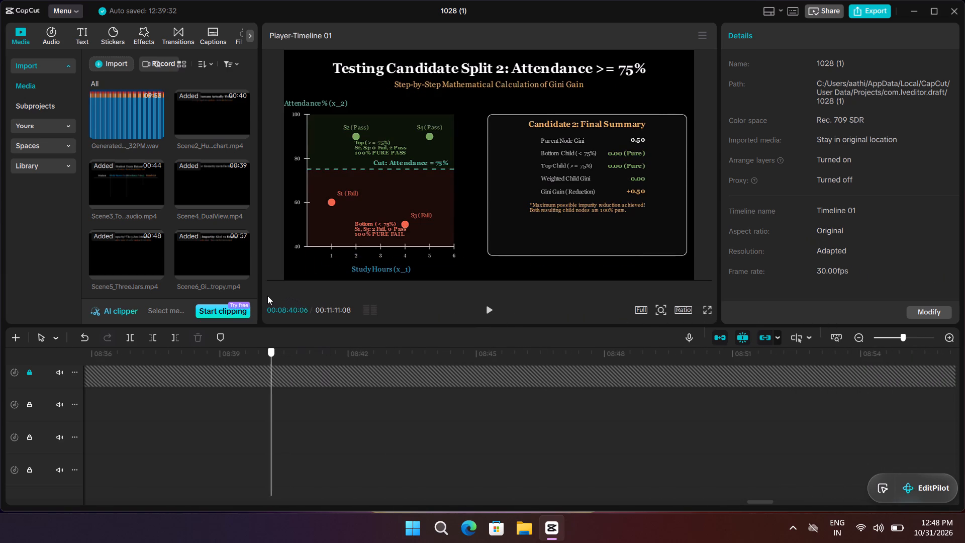
pyautogui.moveTo(267, 296); pyautogui.dragTo(286, 310)
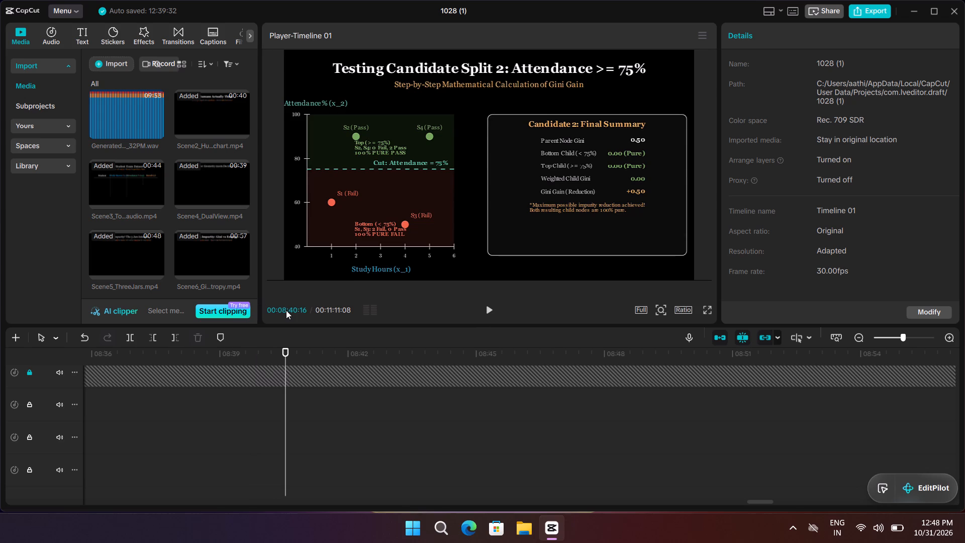
pyautogui.hotkey('alt', 'Tab')
pyautogui.click(437, 526)
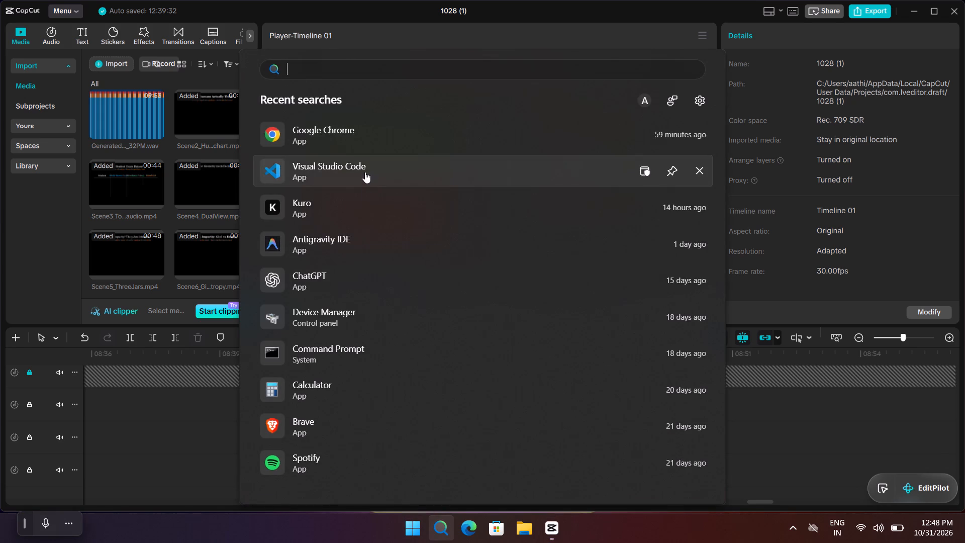
pyautogui.click(355, 136)
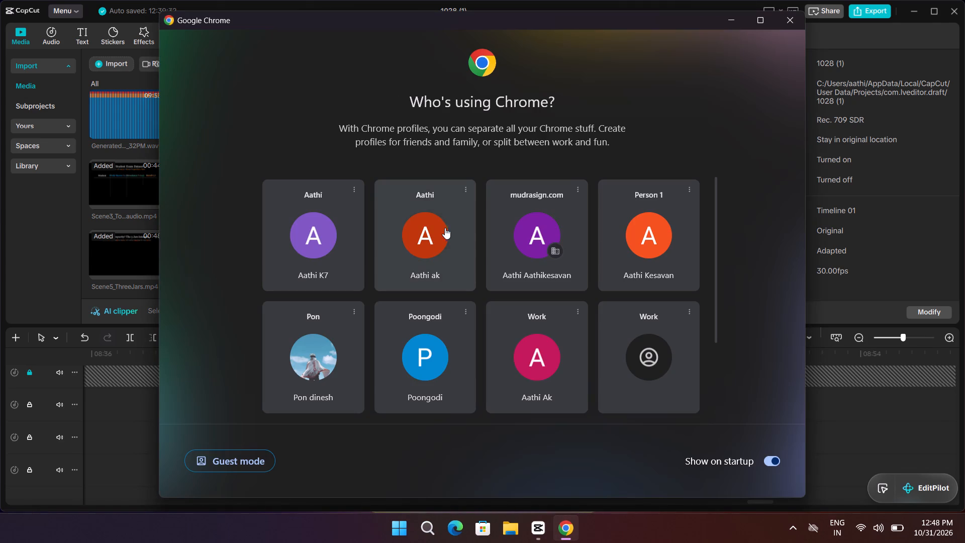
pyautogui.click(445, 242)
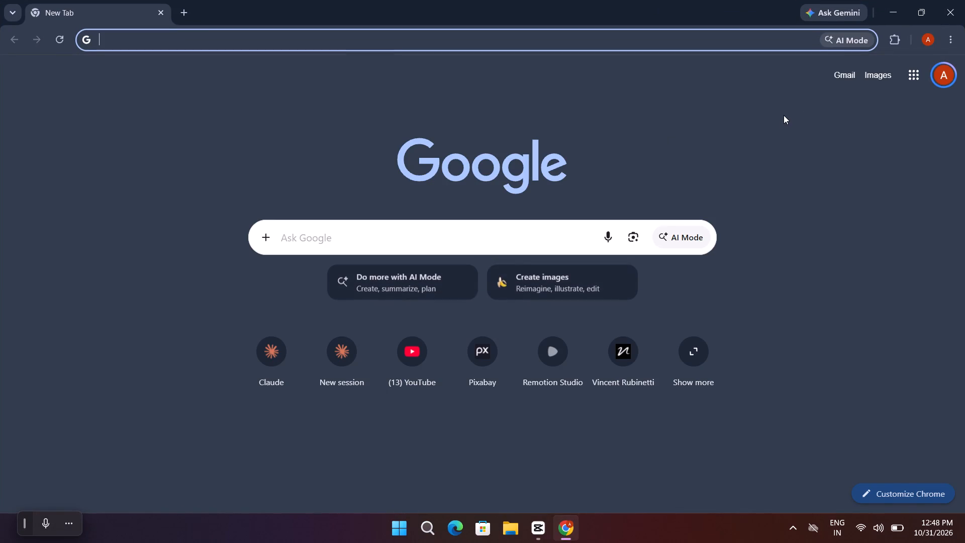
pyautogui.click(912, 74)
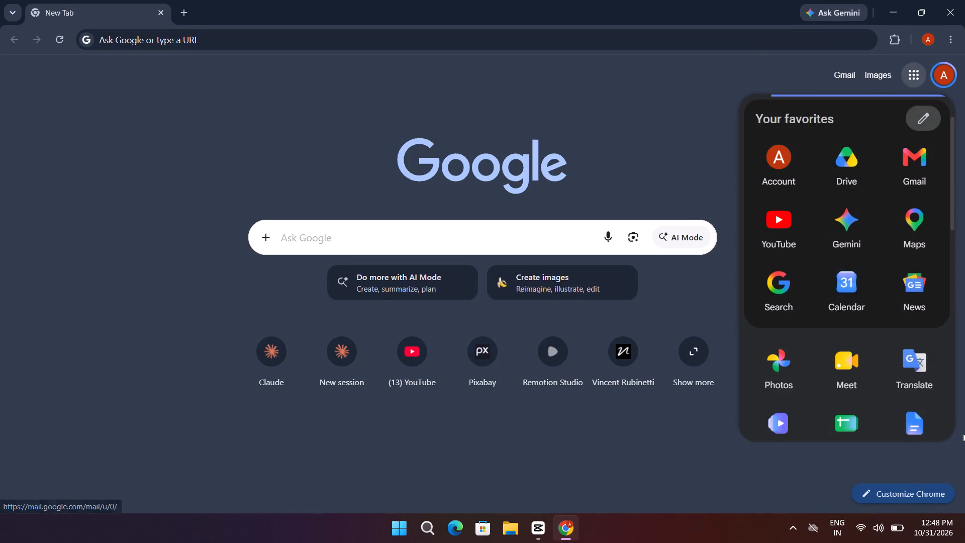
pyautogui.click(919, 424)
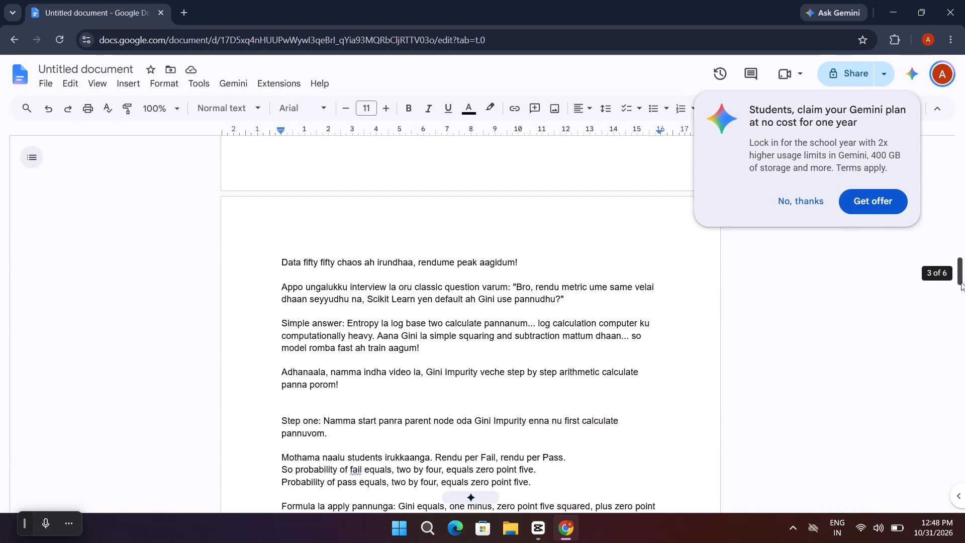
pyautogui.moveTo(961, 282); pyautogui.dragTo(950, 354)
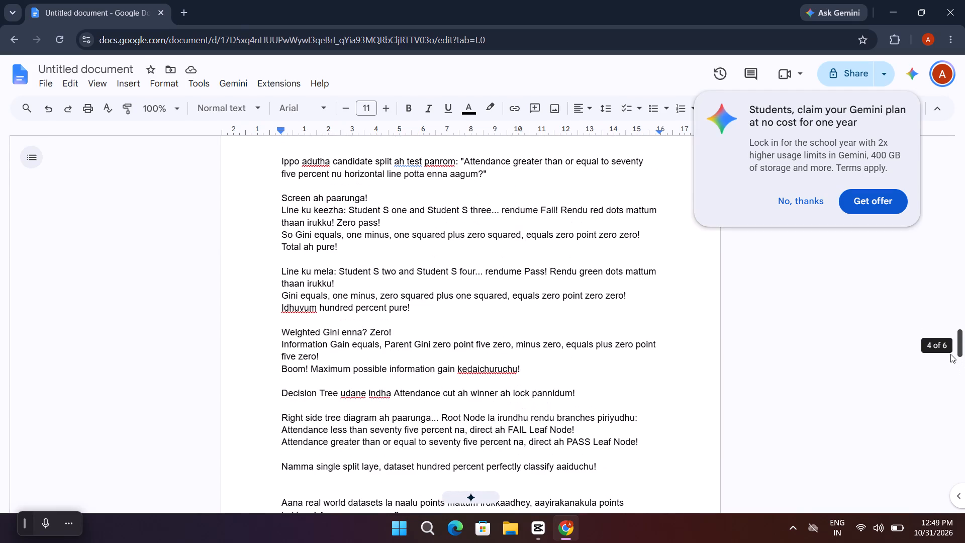
pyautogui.moveTo(950, 354); pyautogui.dragTo(950, 352)
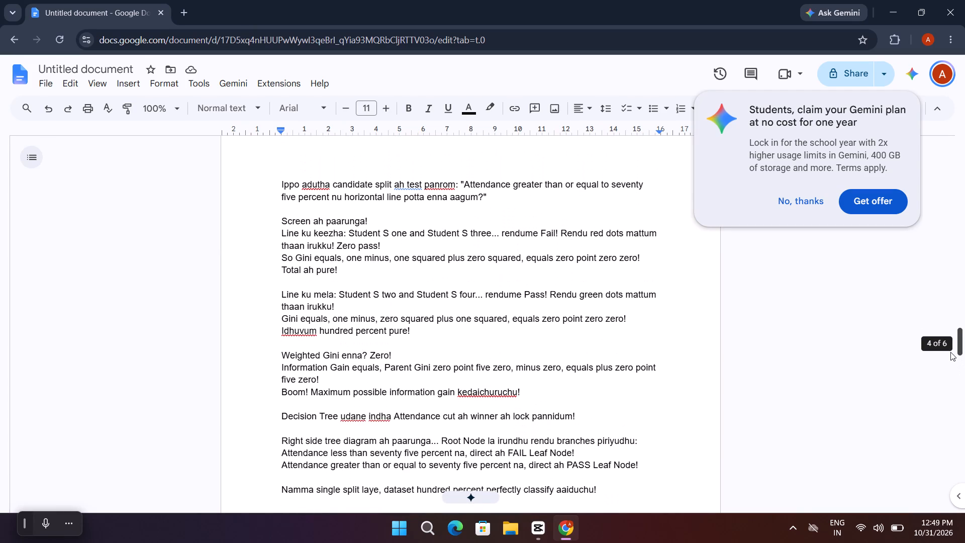
pyautogui.moveTo(950, 352); pyautogui.dragTo(951, 348)
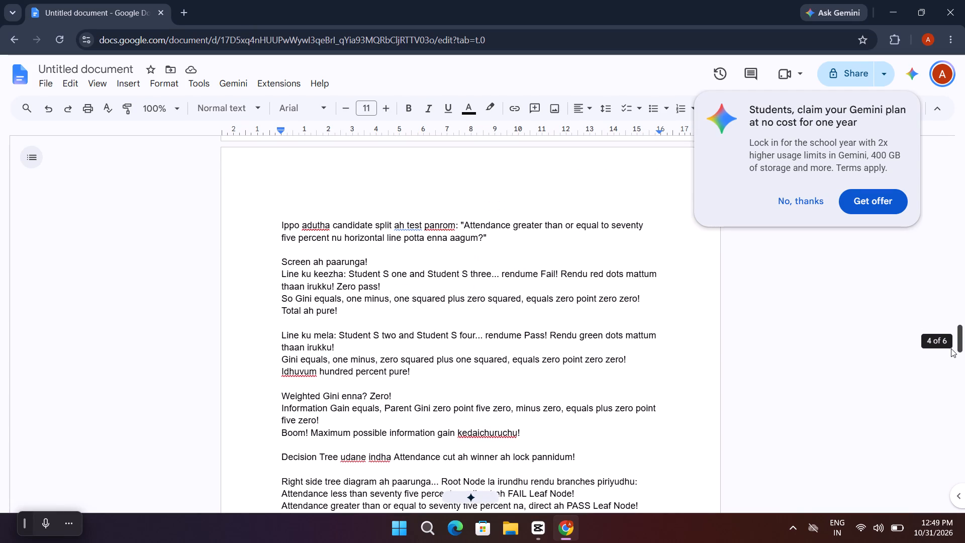
pyautogui.moveTo(951, 348); pyautogui.dragTo(957, 343)
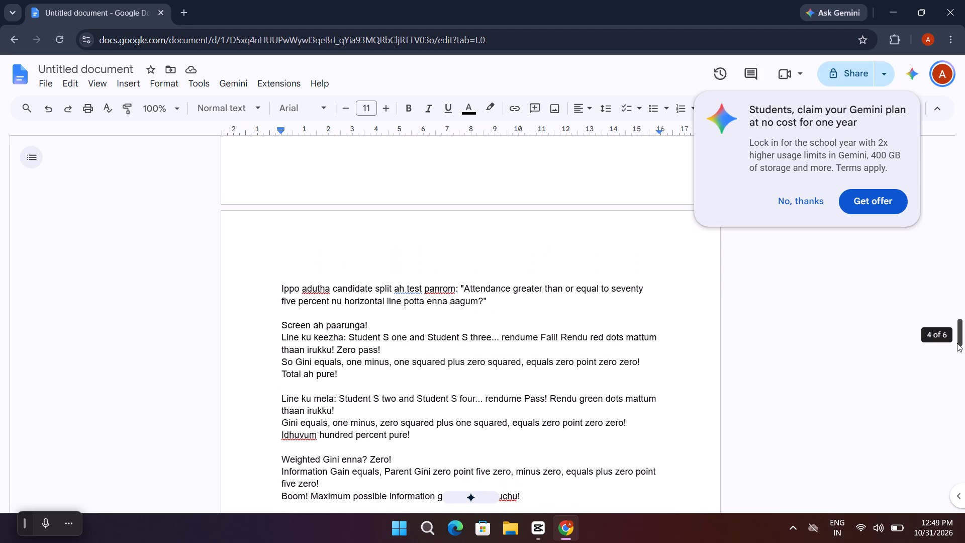
pyautogui.moveTo(957, 343); pyautogui.dragTo(957, 353)
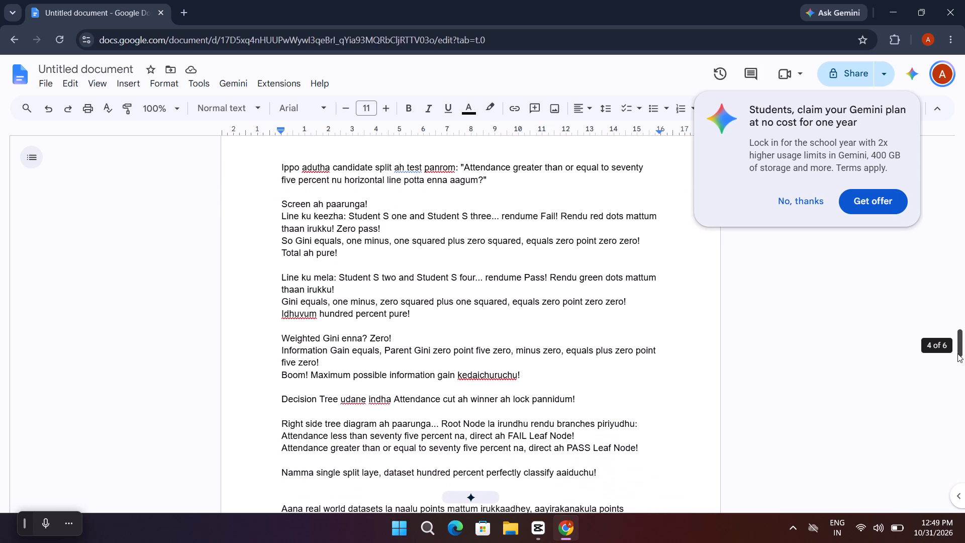
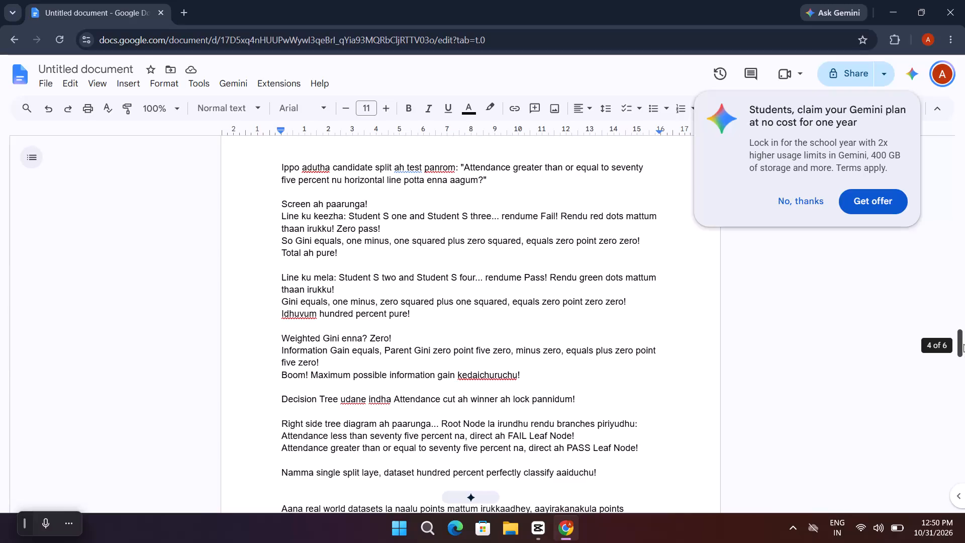
# Read the script from the attendance winner-lock narration through the real-world datasets passage and the new student example.
pyautogui.moveTo(963, 344); pyautogui.dragTo(964, 358)
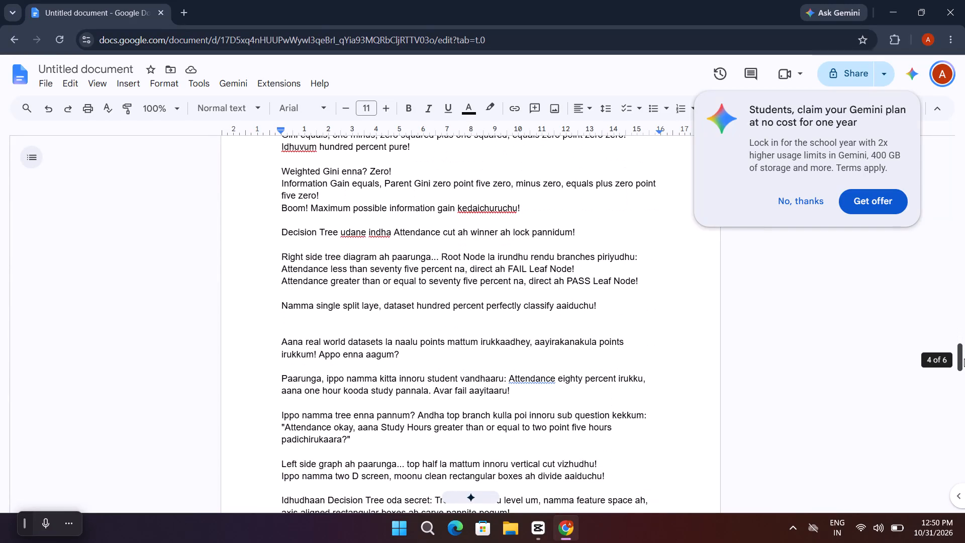
pyautogui.moveTo(964, 358); pyautogui.dragTo(964, 350)
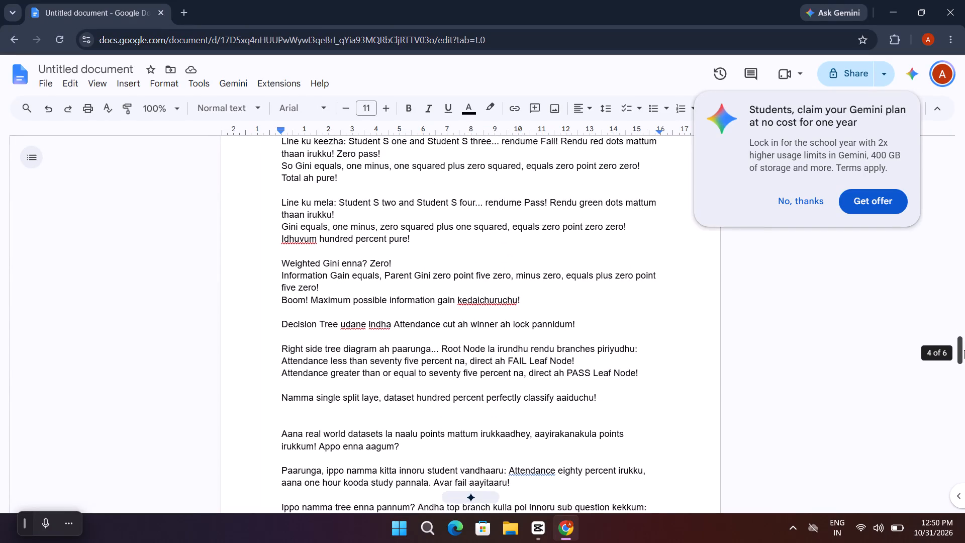
pyautogui.moveTo(964, 350); pyautogui.dragTo(964, 349)
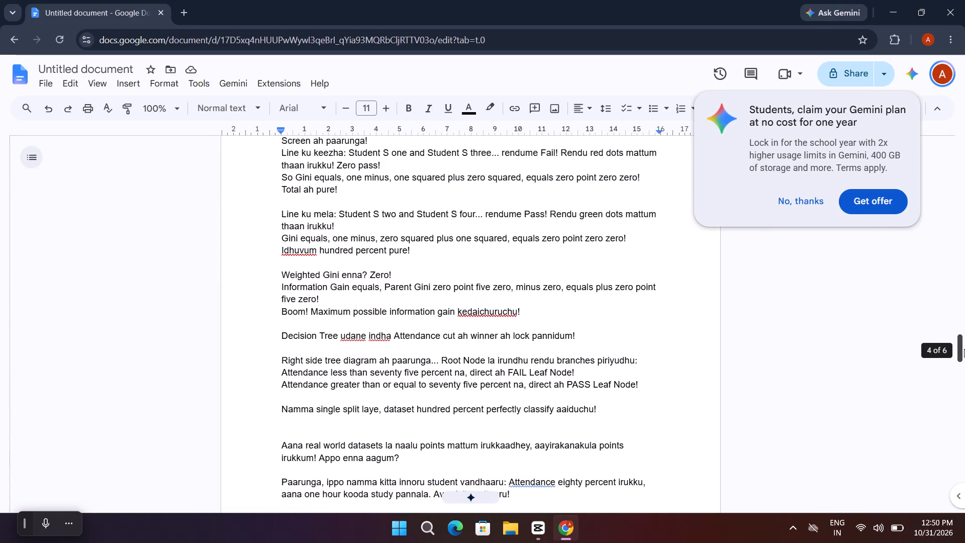
# Switch to CapCut and scrub between about 00:08:39:03 and 00:08:45:12, examining the change from the Candidate 2 final summary to the winner-locked tree.
pyautogui.hotkey('alt', 'Tab')
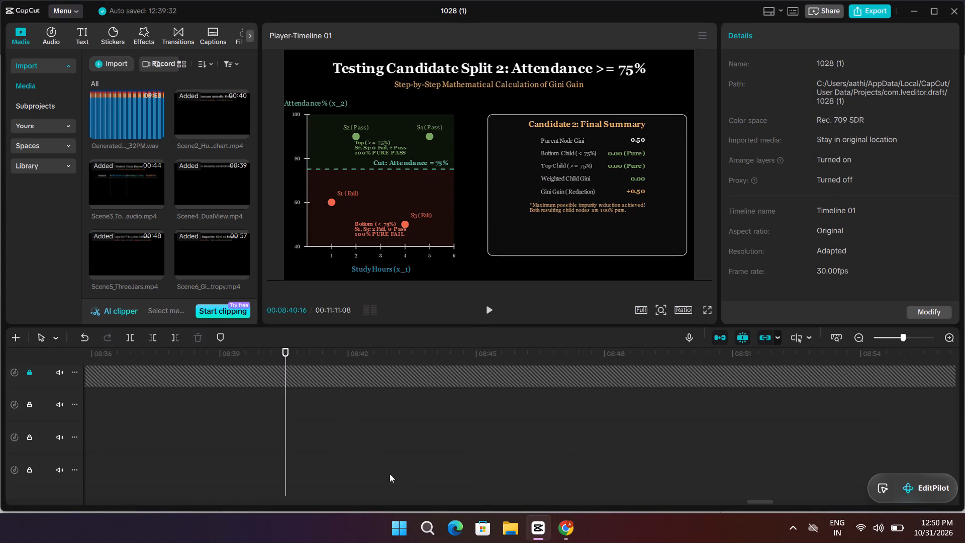
pyautogui.moveTo(286, 355); pyautogui.dragTo(225, 358)
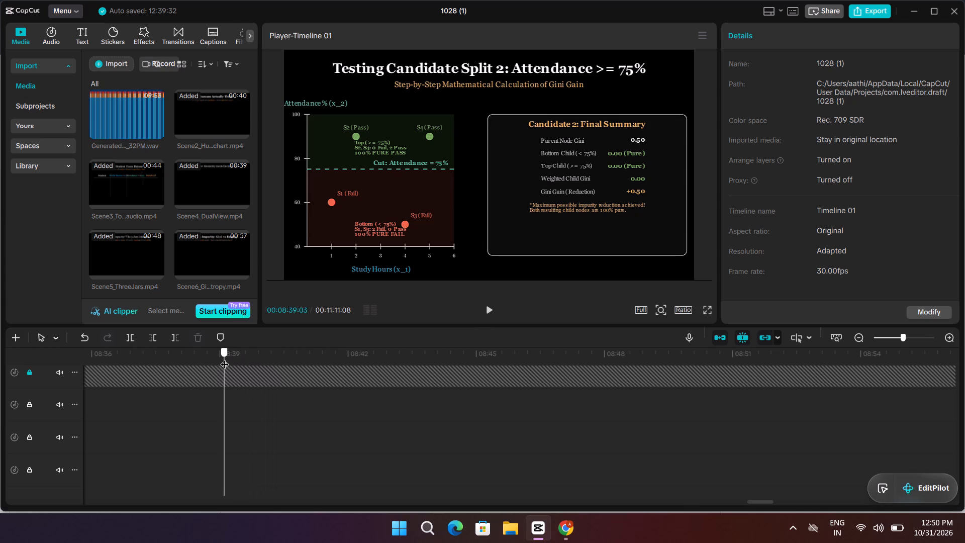
pyautogui.moveTo(225, 358); pyautogui.dragTo(398, 355)
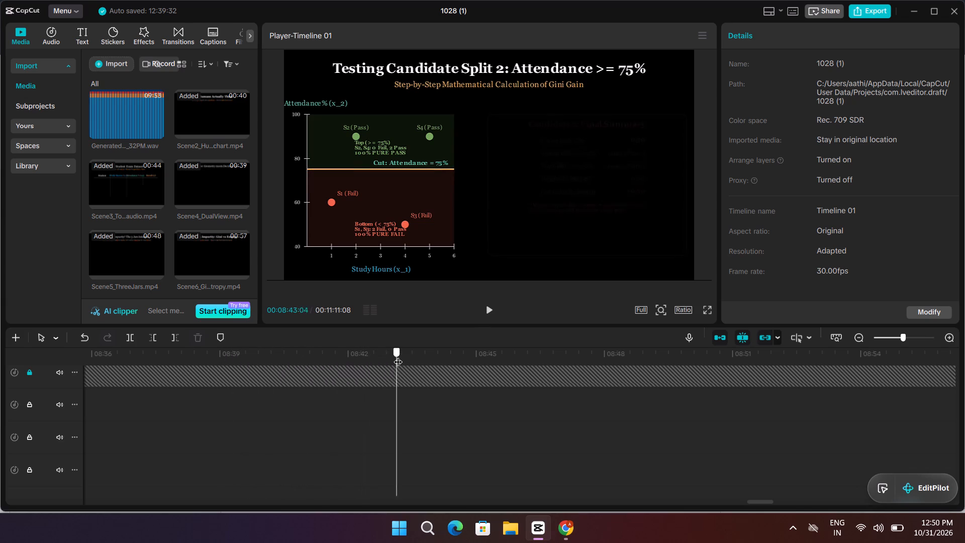
pyautogui.moveTo(398, 355); pyautogui.dragTo(493, 342)
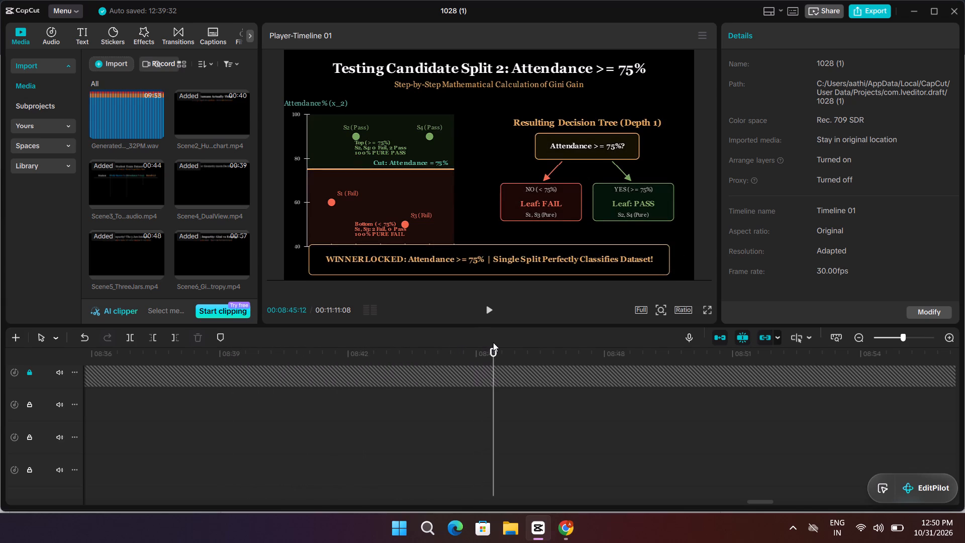
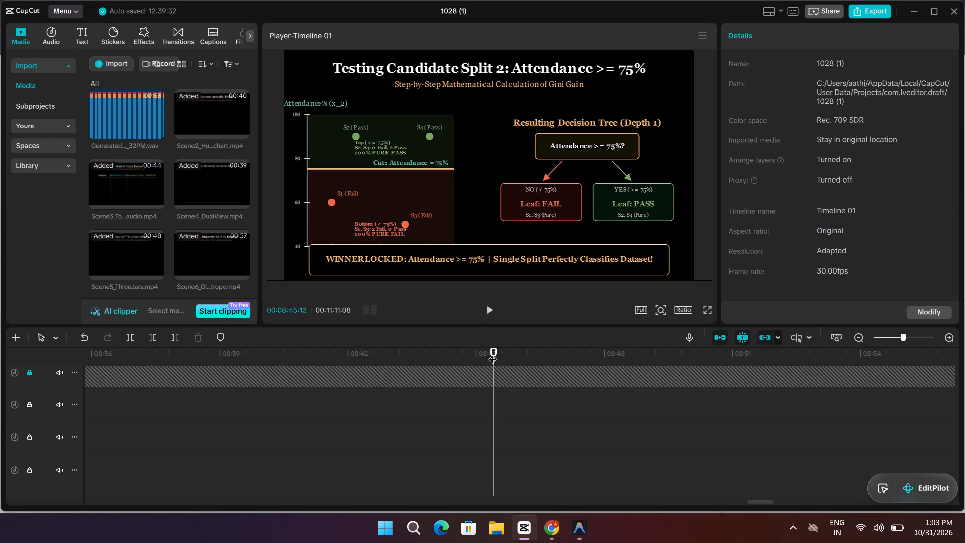
pyautogui.moveTo(493, 349); pyautogui.dragTo(361, 325)
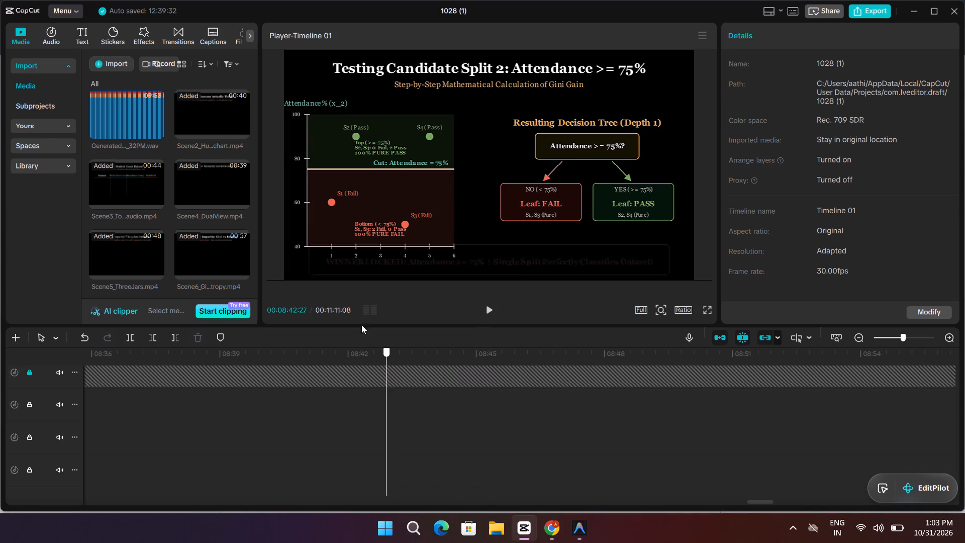
pyautogui.moveTo(361, 325); pyautogui.dragTo(360, 317)
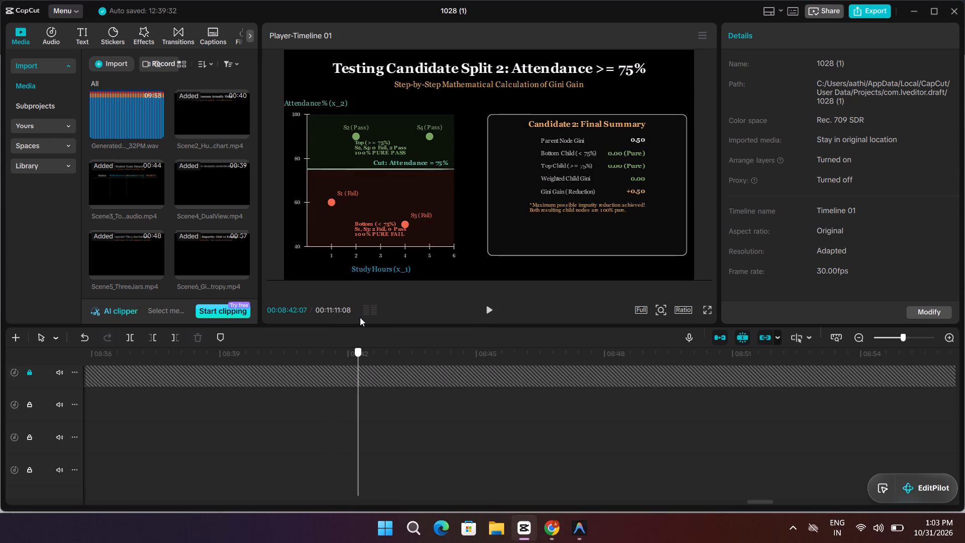
pyautogui.moveTo(360, 317); pyautogui.dragTo(254, 397)
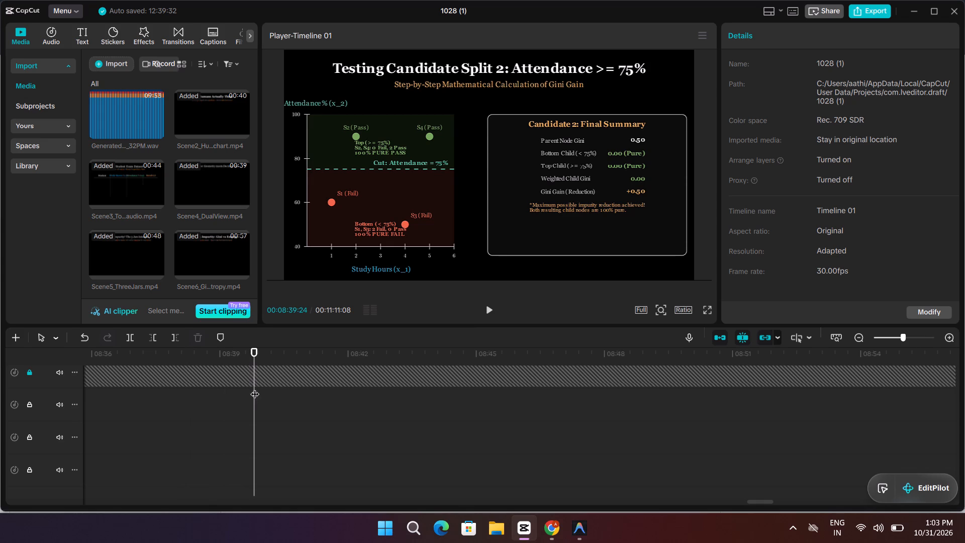
pyautogui.moveTo(252, 349); pyautogui.dragTo(175, 311)
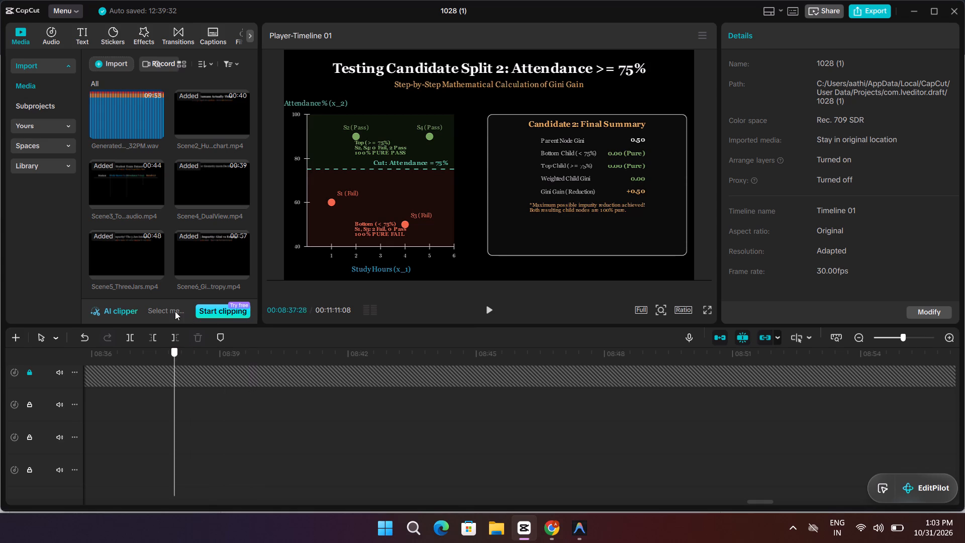
pyautogui.moveTo(175, 311); pyautogui.dragTo(161, 389)
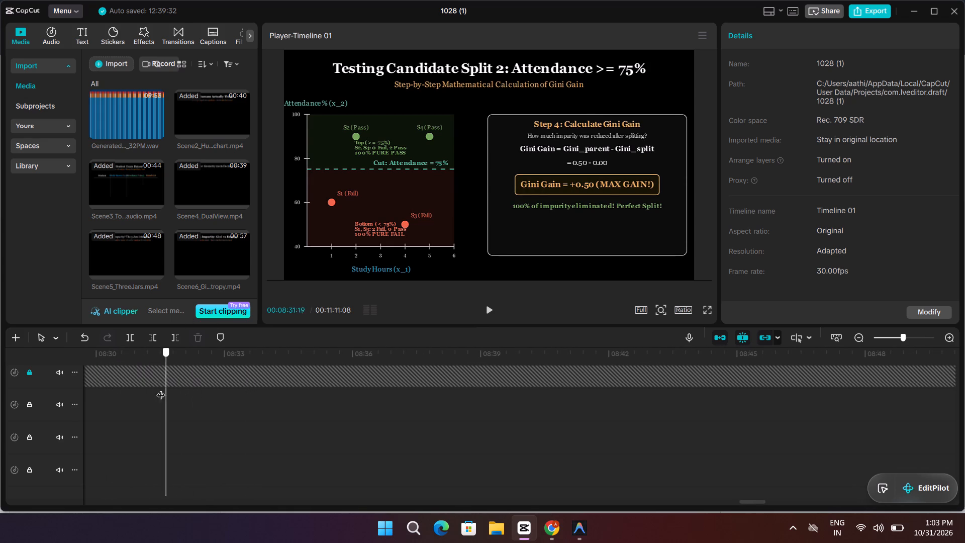
pyautogui.moveTo(161, 389); pyautogui.dragTo(109, 378)
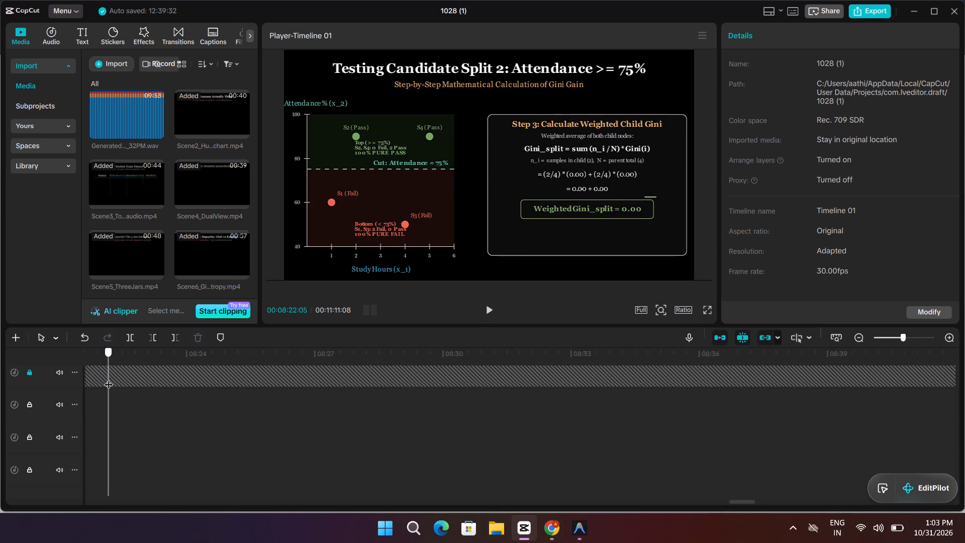
pyautogui.moveTo(109, 378); pyautogui.dragTo(233, 381)
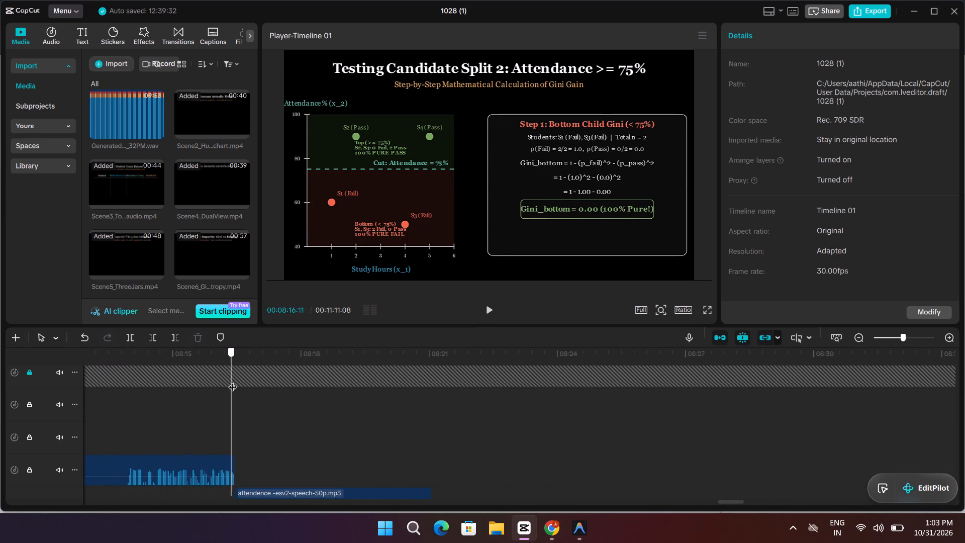
pyautogui.moveTo(233, 381); pyautogui.dragTo(343, 405)
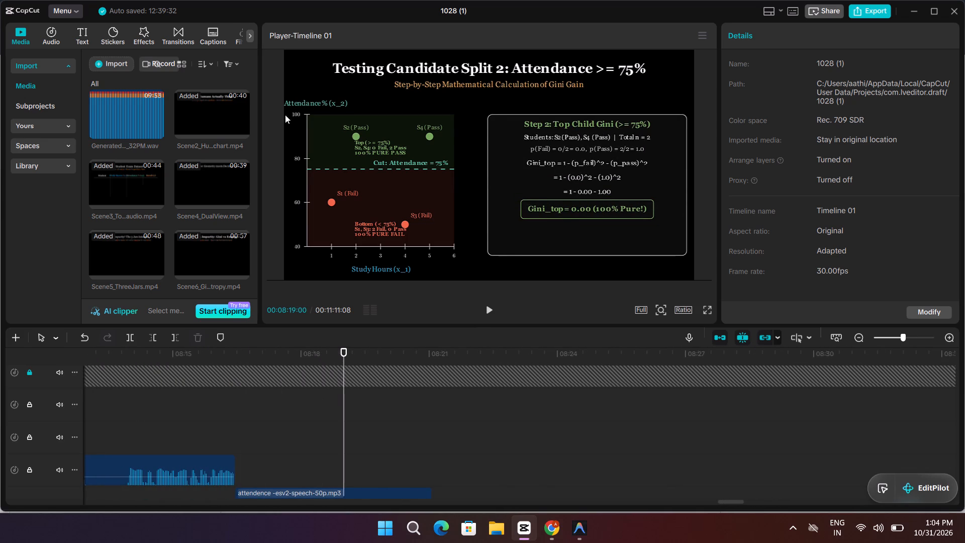
# Look through the project's imported media for the Scene4 "Which Feature to Split First?" clip and preview it.
pyautogui.moveTo(256, 130); pyautogui.dragTo(266, 200)
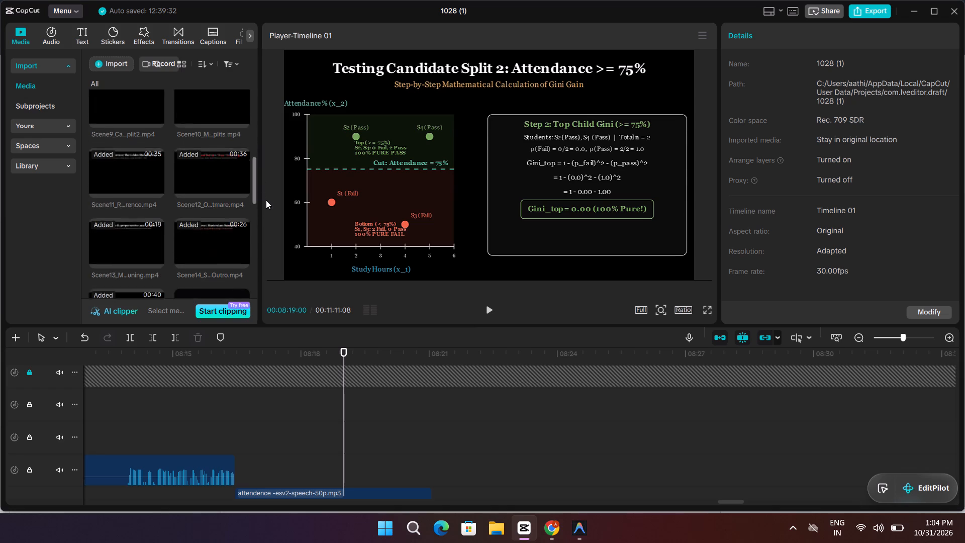
pyautogui.moveTo(266, 200); pyautogui.dragTo(272, 267)
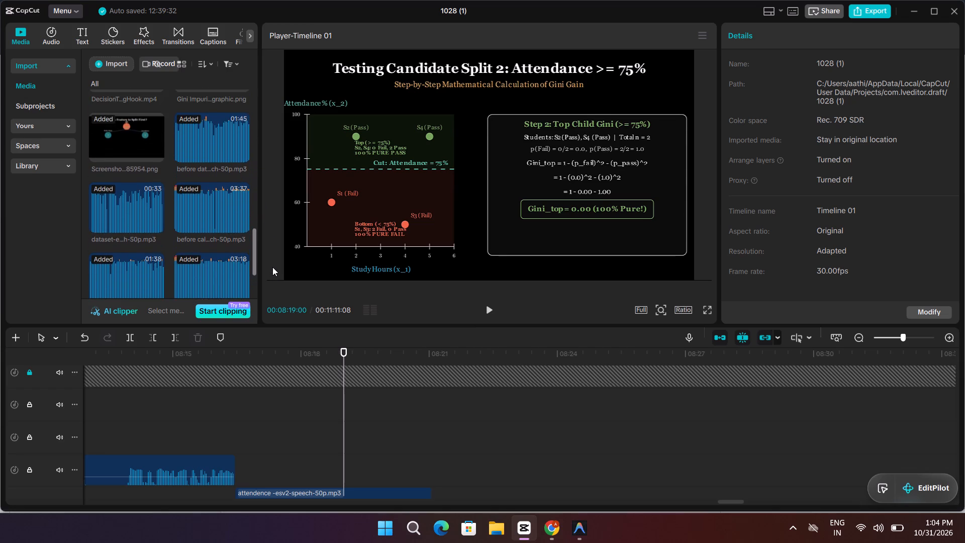
pyautogui.moveTo(272, 267); pyautogui.dragTo(271, 255)
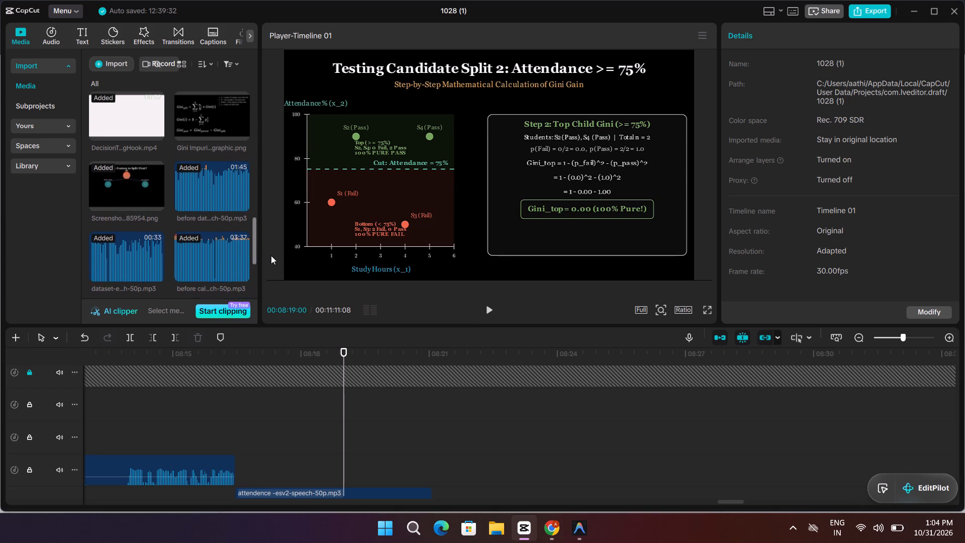
pyautogui.moveTo(271, 255); pyautogui.dragTo(266, 239)
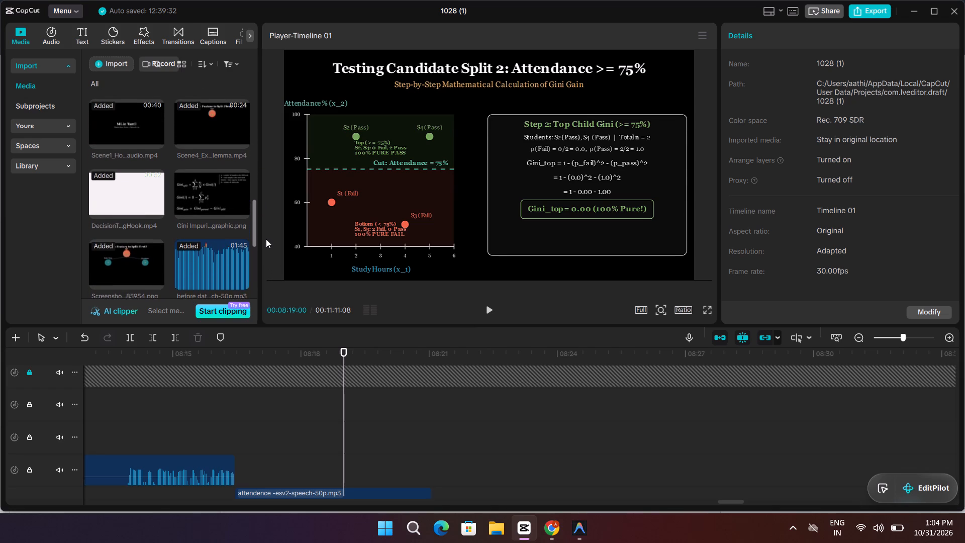
pyautogui.moveTo(266, 239); pyautogui.dragTo(264, 234)
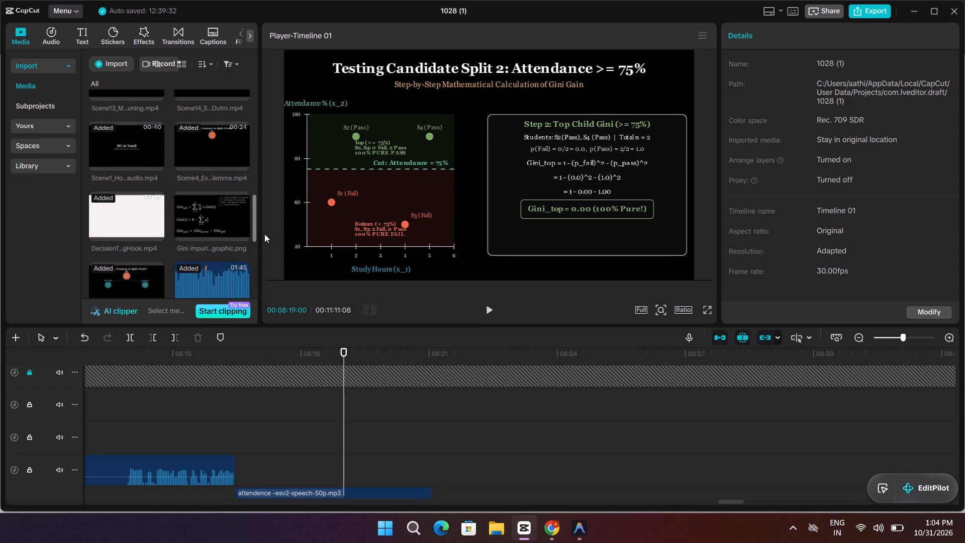
pyautogui.moveTo(264, 234); pyautogui.dragTo(261, 262)
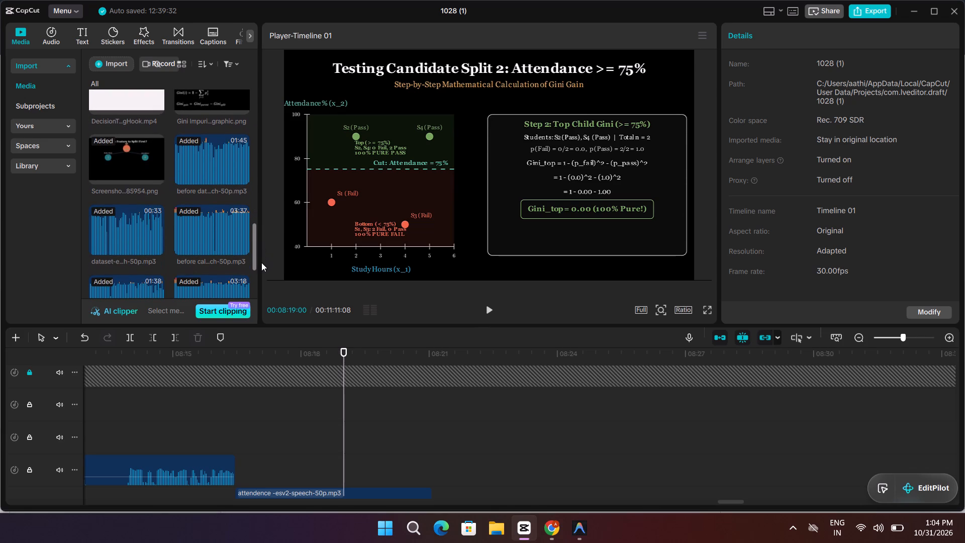
pyautogui.moveTo(261, 262); pyautogui.dragTo(257, 270)
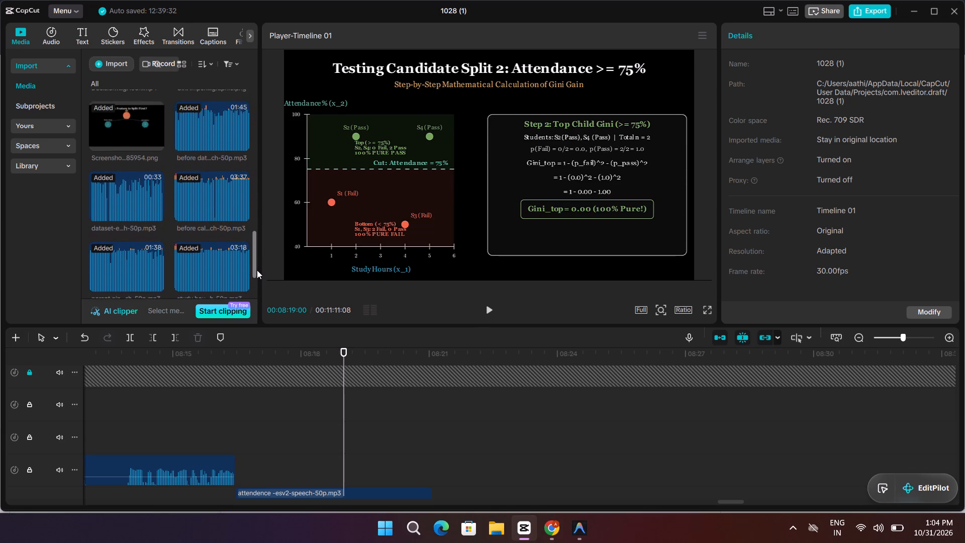
pyautogui.moveTo(257, 270); pyautogui.dragTo(254, 286)
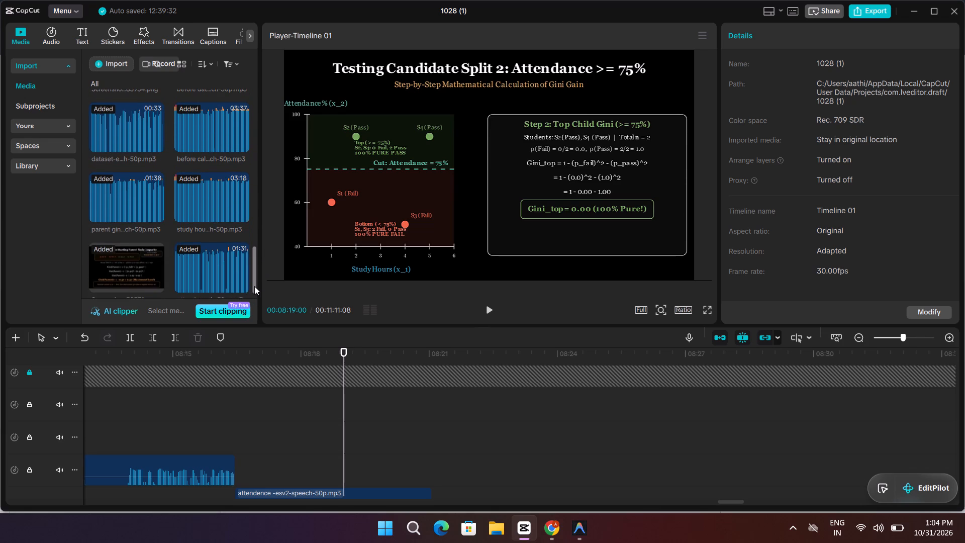
pyautogui.moveTo(254, 286); pyautogui.dragTo(254, 250)
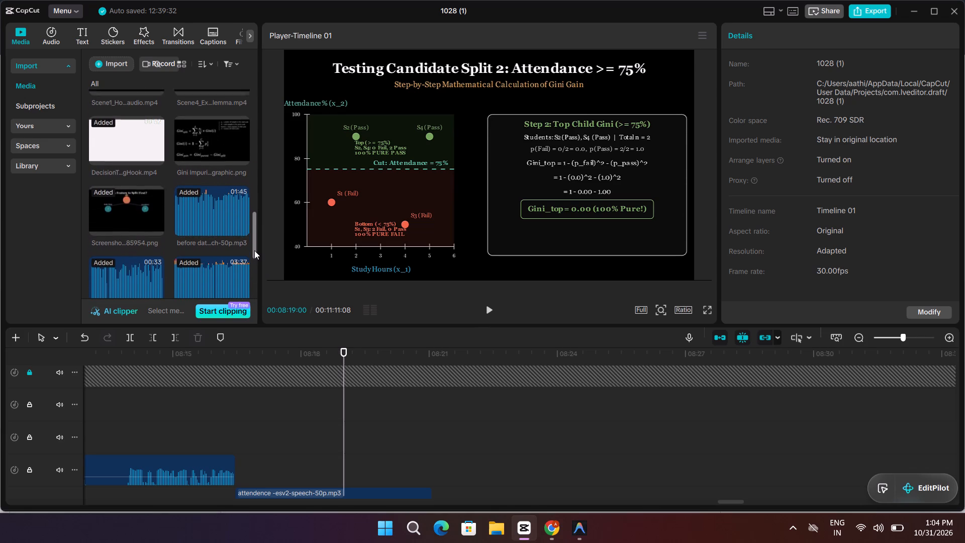
pyautogui.moveTo(254, 250); pyautogui.dragTo(253, 230)
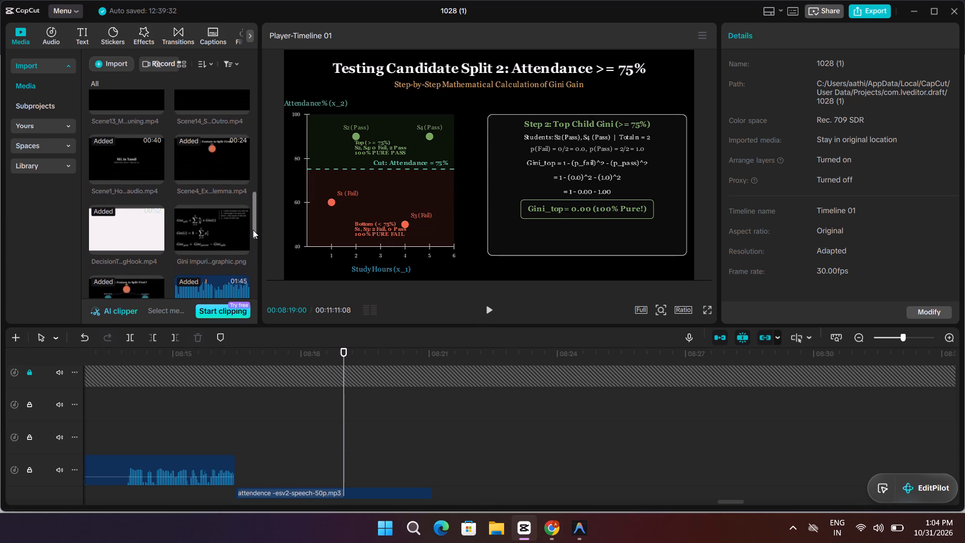
pyautogui.moveTo(253, 230); pyautogui.dragTo(252, 226)
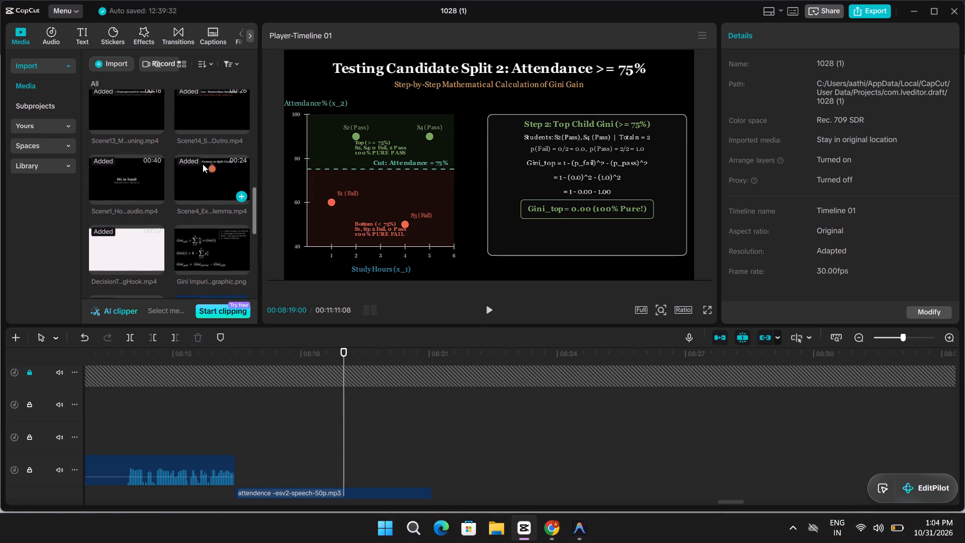
pyautogui.click(201, 162)
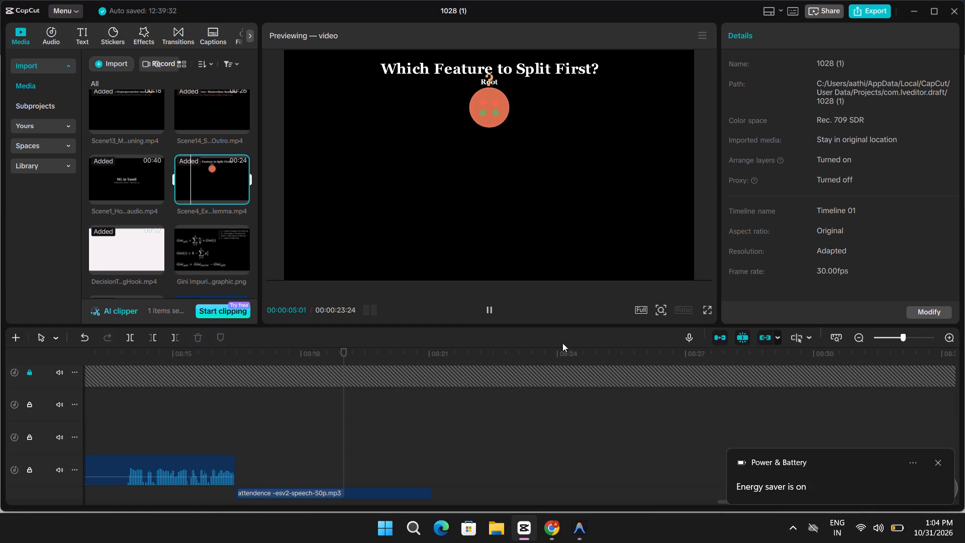
pyautogui.click(488, 312)
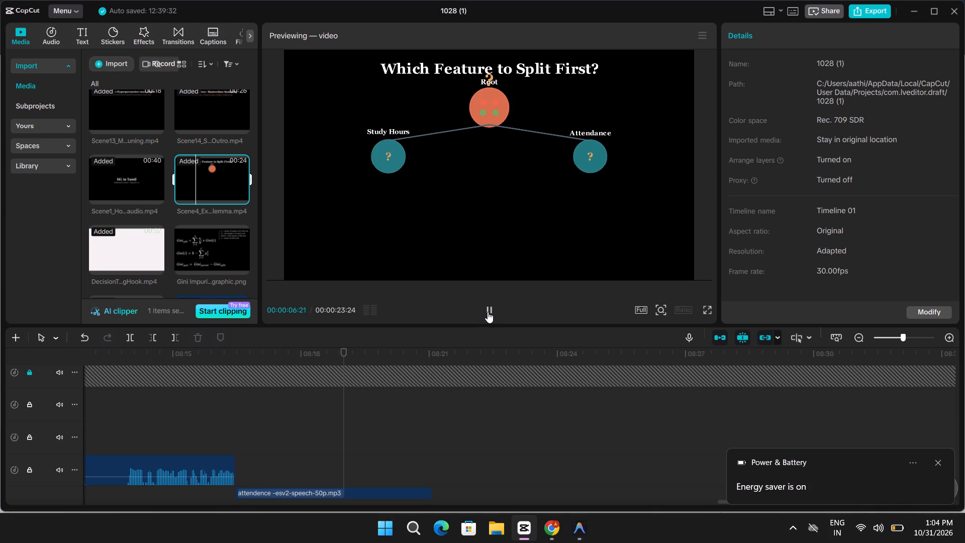
pyautogui.click(488, 312)
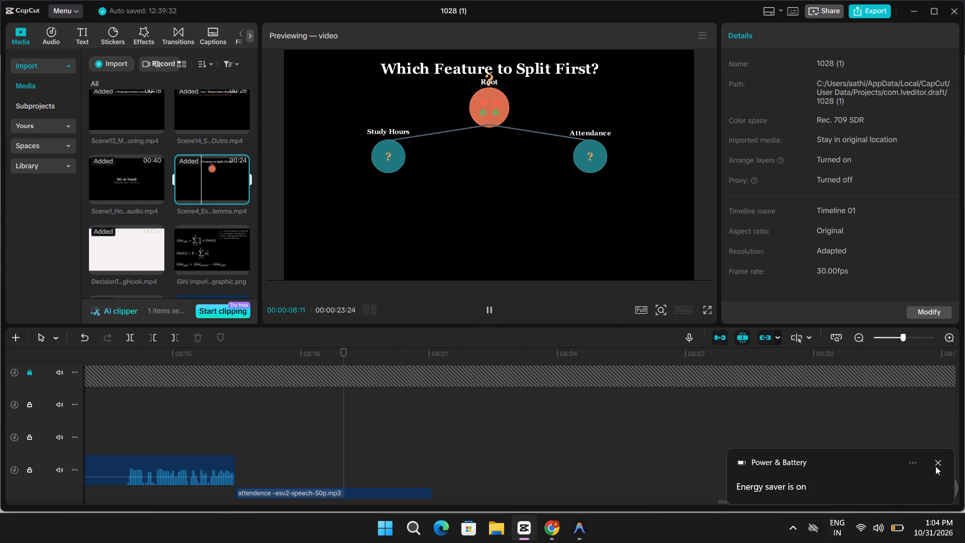
# Dismiss the Energy saver notification and raise the display brightness in the Windows quick settings.
pyautogui.click(935, 465)
pyautogui.click(888, 533)
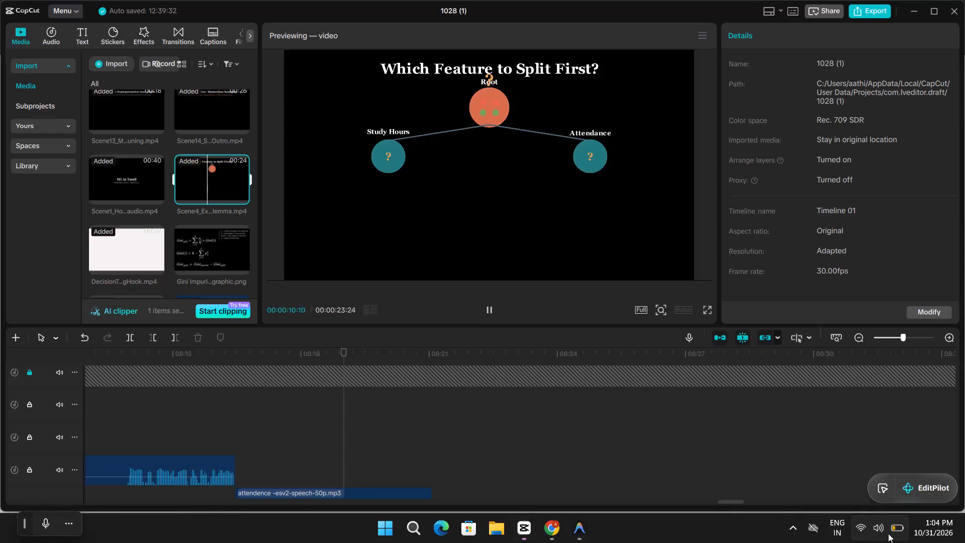
pyautogui.click(876, 528)
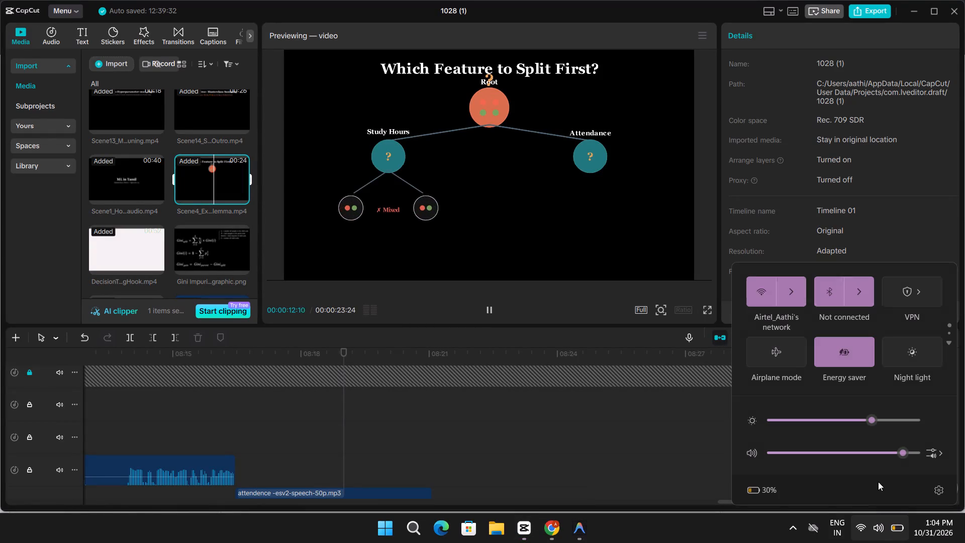
pyautogui.click(896, 420)
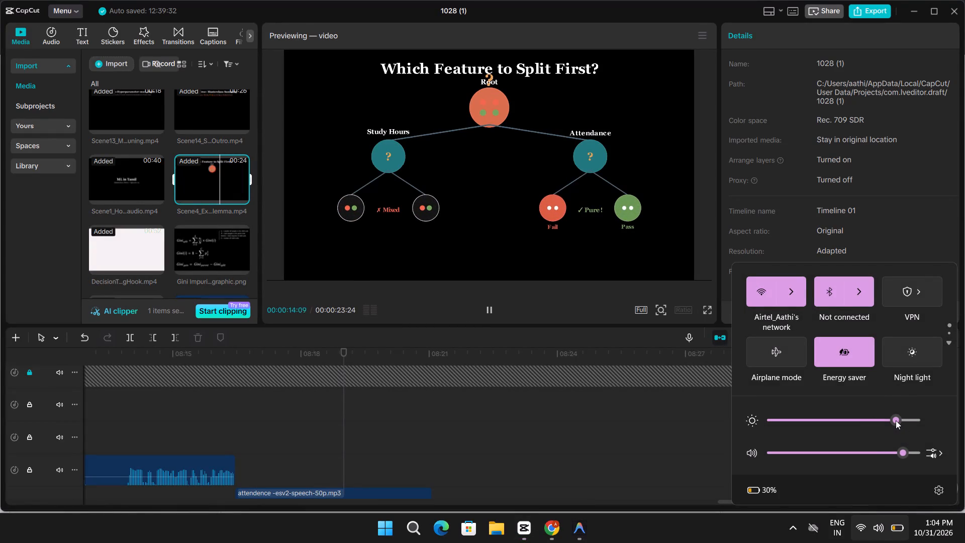
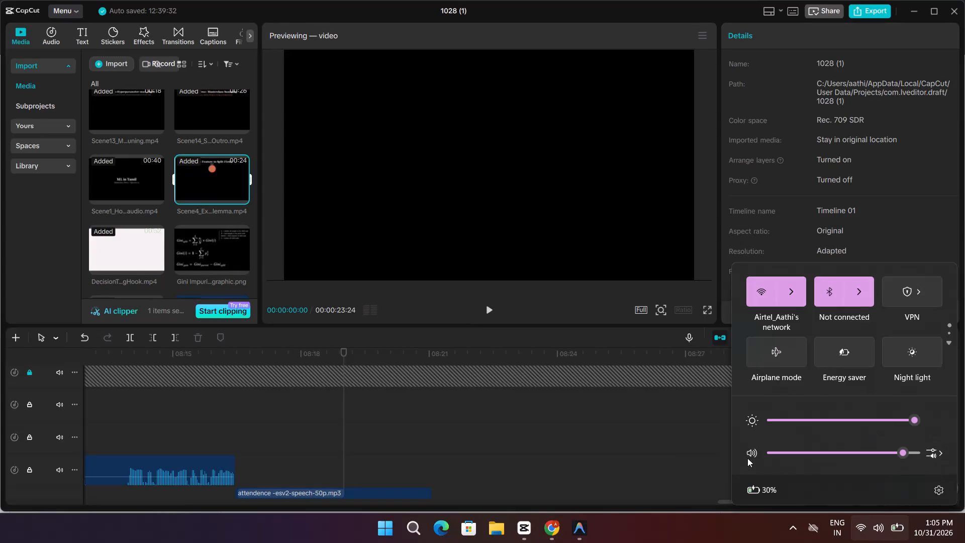
# Insert the Scene1_Hook_with_audio.mp4 clip into the main video track between the Scene8_CandidateSplit1 and Scene9_CandidateSplit2 clips.
pyautogui.click(521, 431)
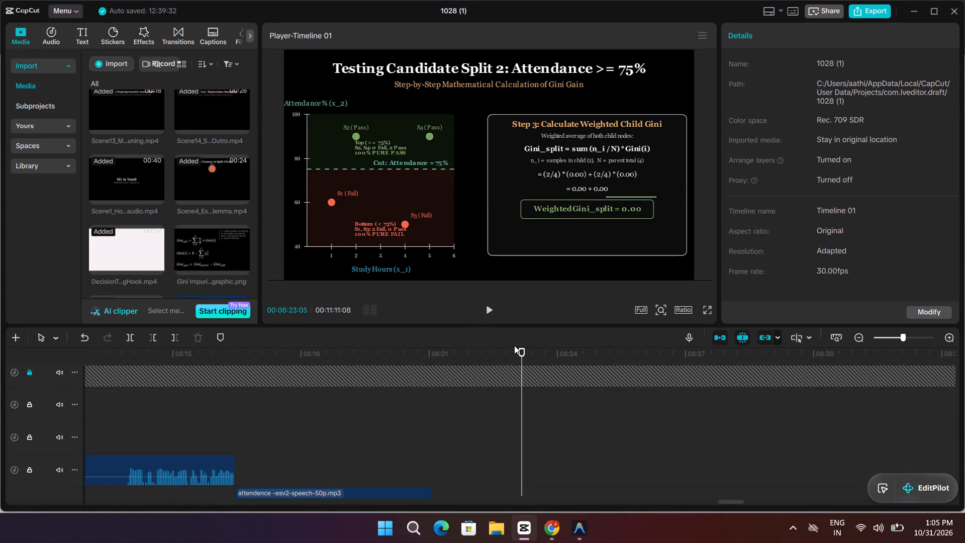
pyautogui.moveTo(519, 349); pyautogui.dragTo(137, 347)
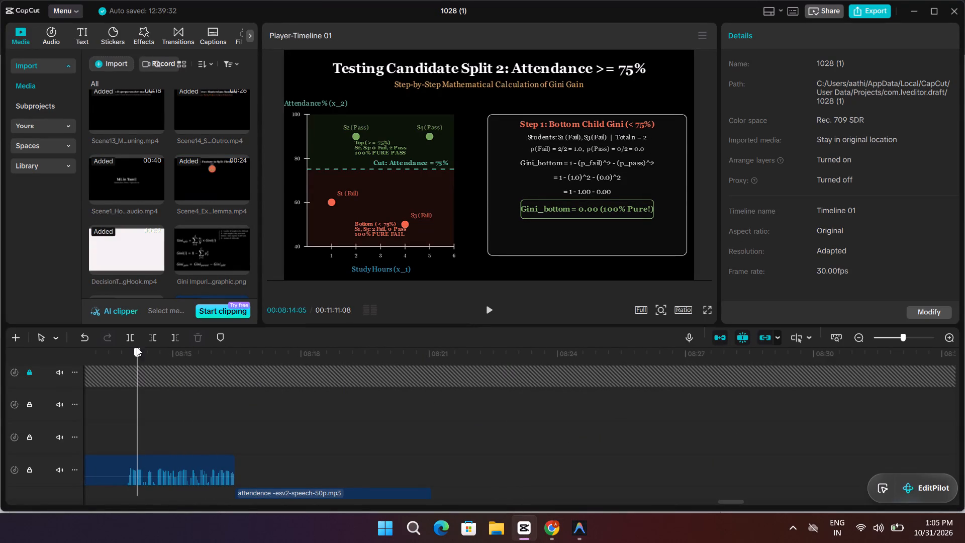
pyautogui.moveTo(137, 347); pyautogui.dragTo(270, 378)
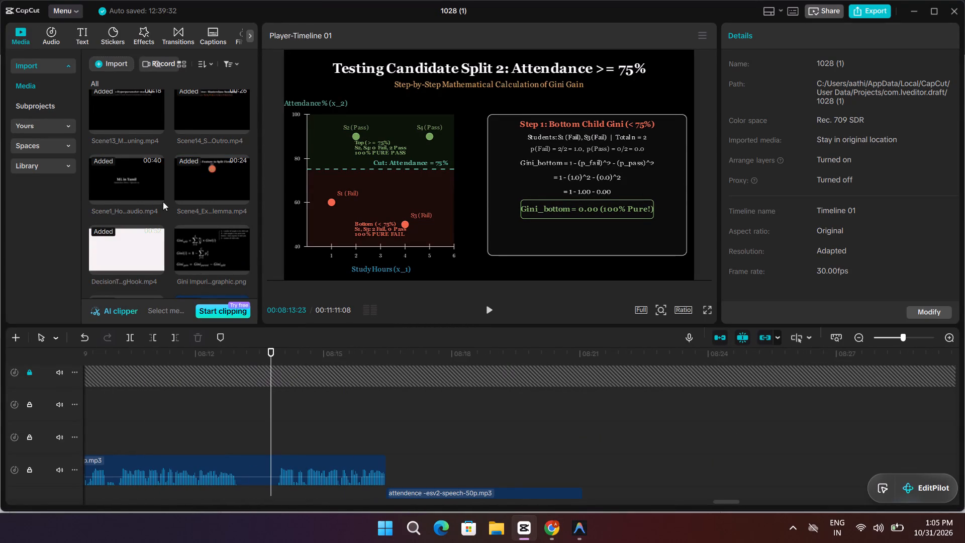
pyautogui.click(153, 199)
# Preview the opening of the Scene4 "Which Feature to Split First?" clip in short stretches, from the root node to the Study Hours and Attendance branches.
pyautogui.click(199, 198)
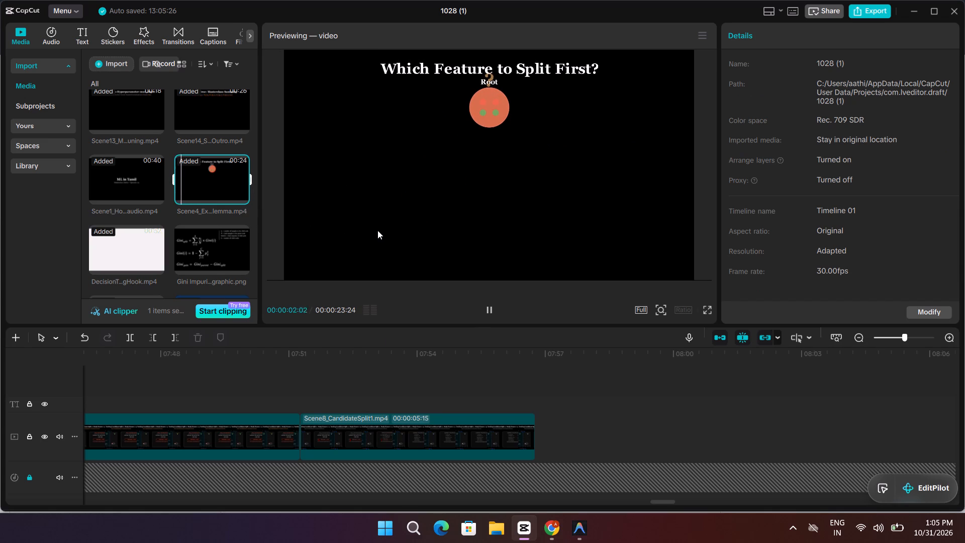
pyautogui.click(491, 307)
pyautogui.click(489, 313)
pyautogui.click(489, 313)
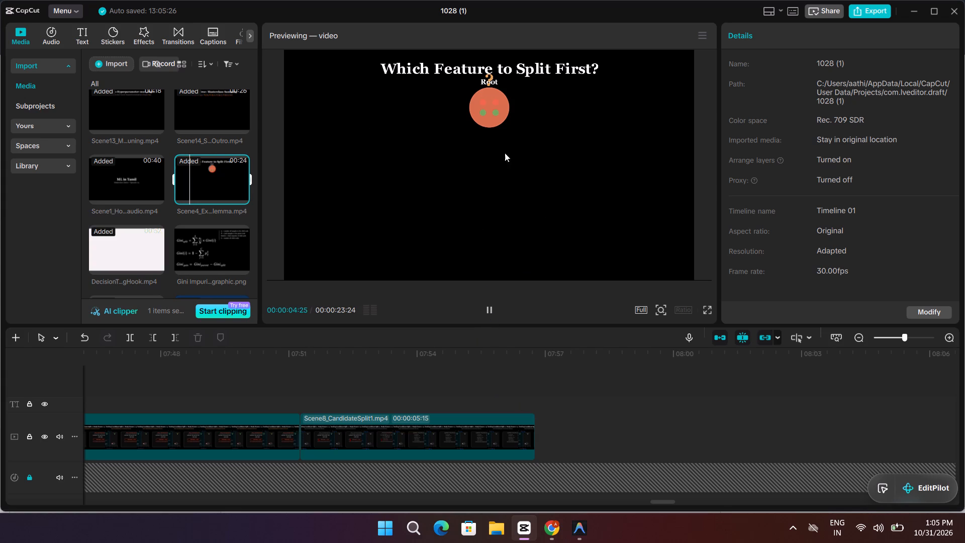
pyautogui.click(488, 312)
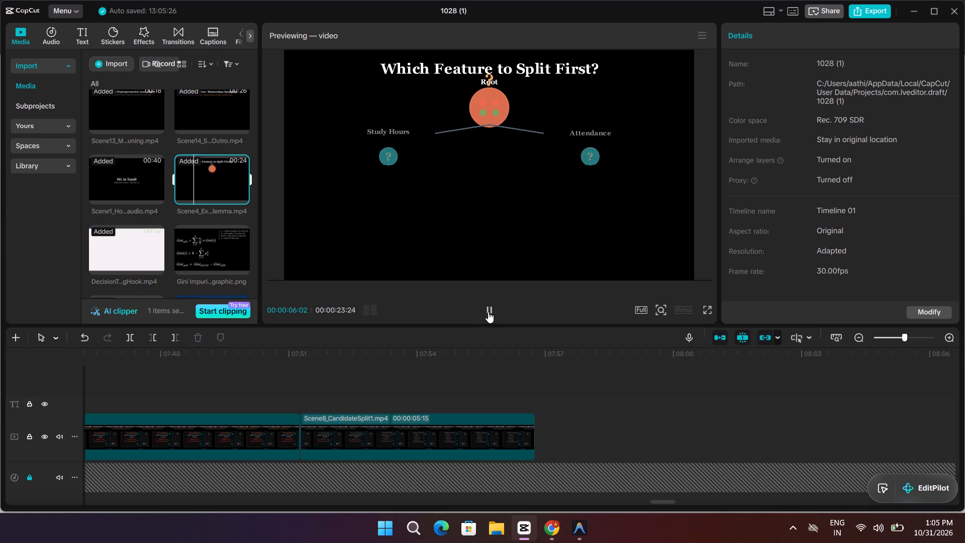
pyautogui.click(486, 310)
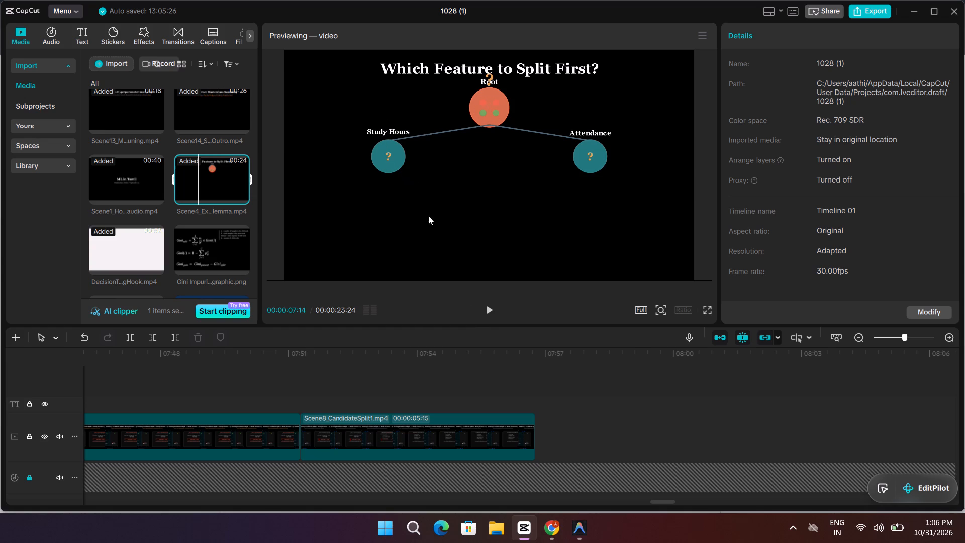
# Continue previewing the Scene4 clip in short stretches, from the Mixed and Pure child nodes through the IMPURITY banner, and replay its opening.
pyautogui.click(490, 306)
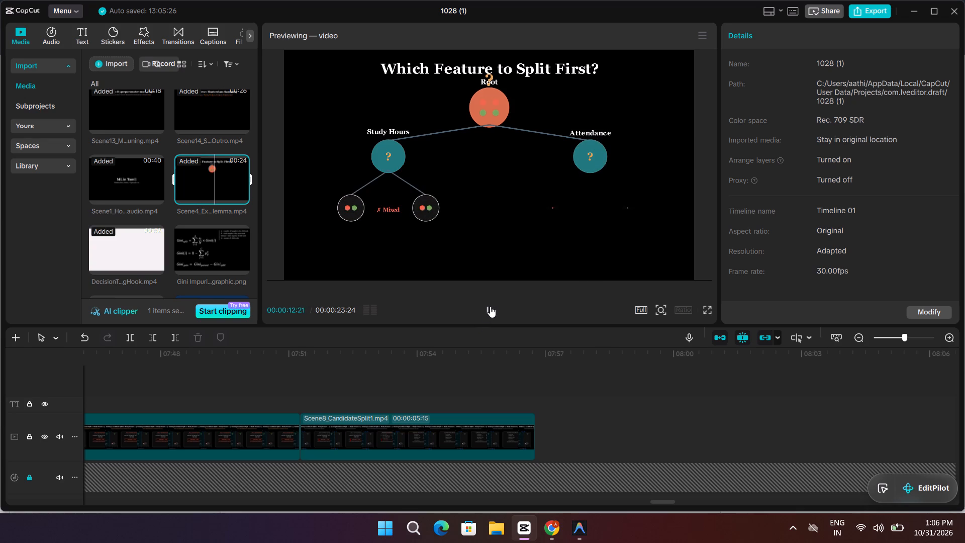
pyautogui.click(490, 306)
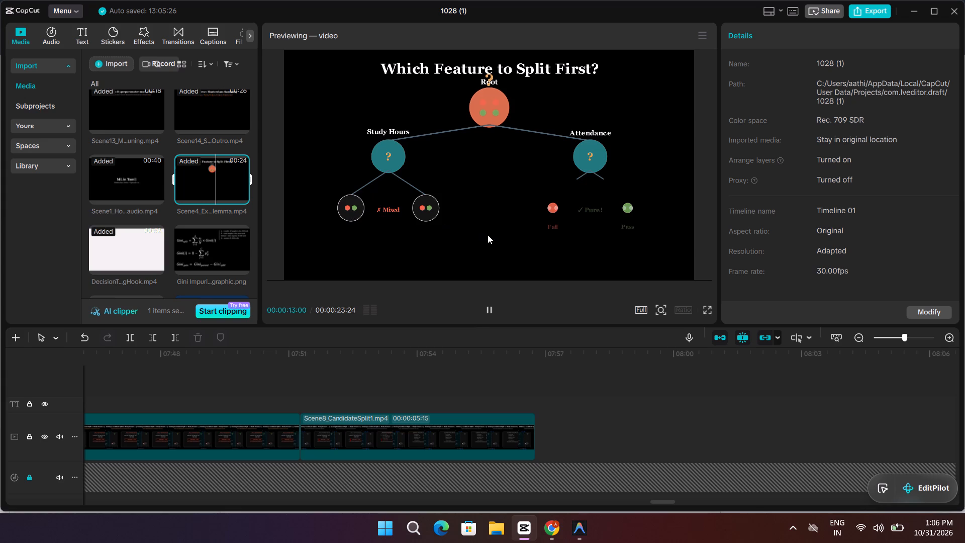
pyautogui.click(488, 306)
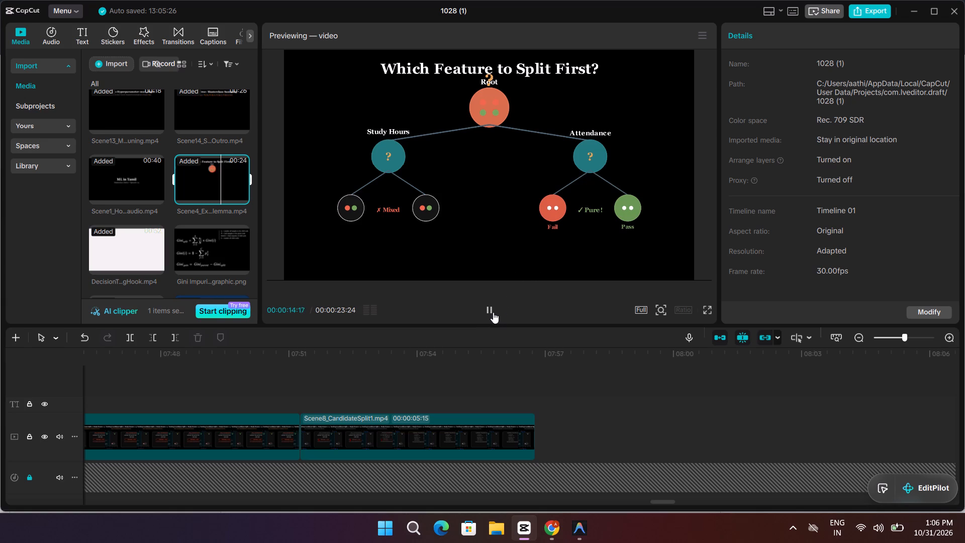
pyautogui.click(493, 312)
pyautogui.click(492, 308)
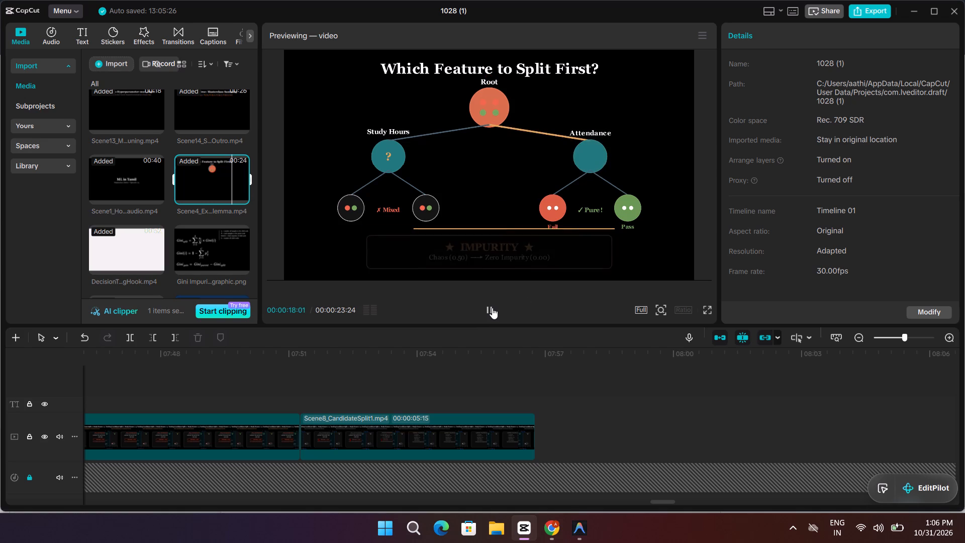
pyautogui.click(492, 308)
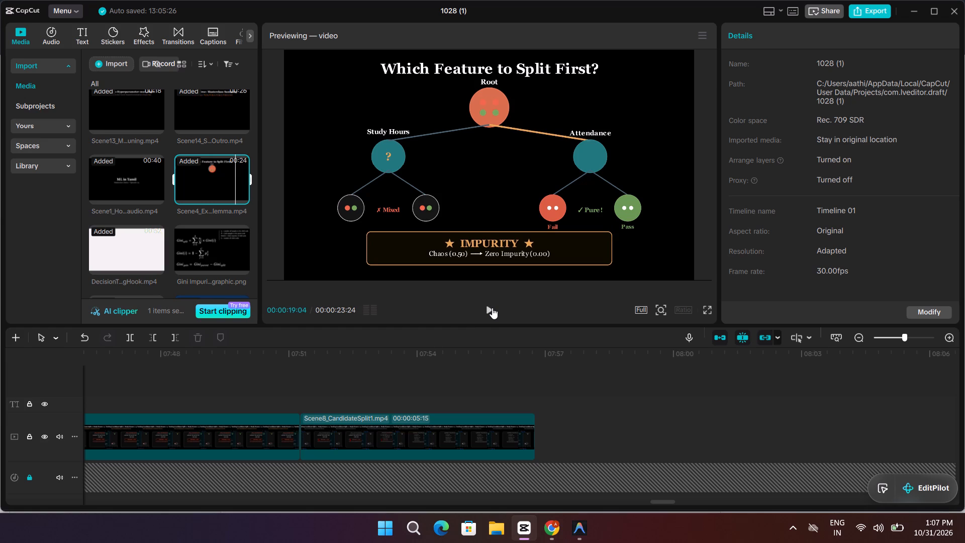
pyautogui.click(492, 308)
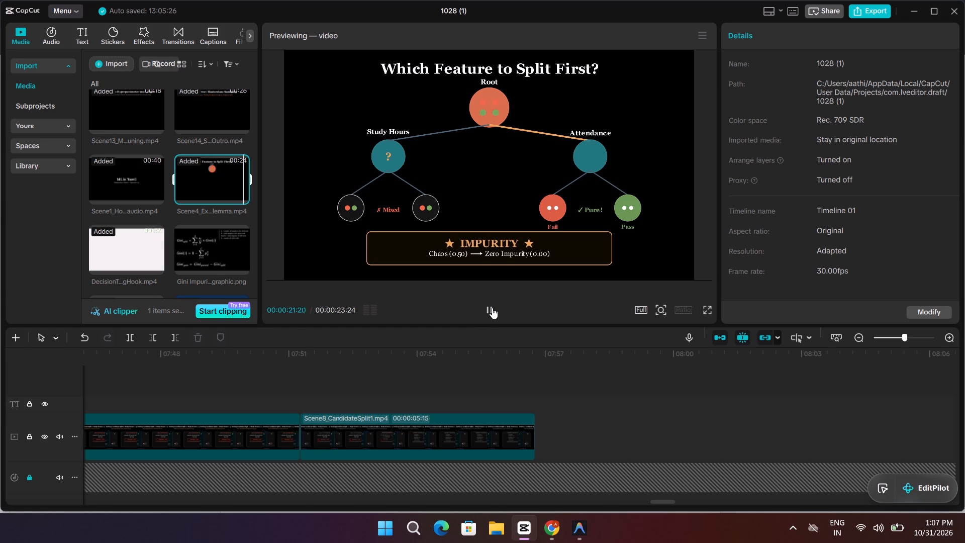
pyautogui.click(492, 308)
pyautogui.click(492, 308)
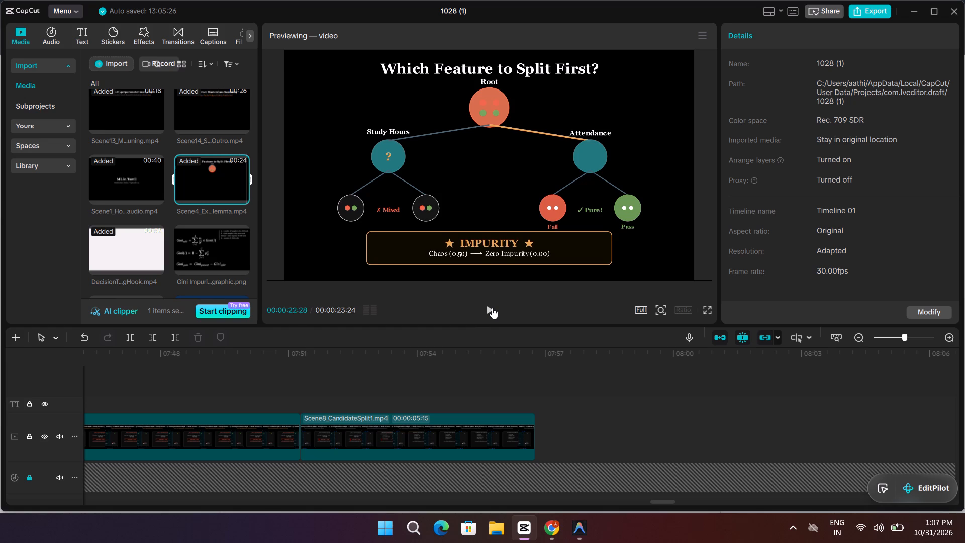
pyautogui.click(492, 308)
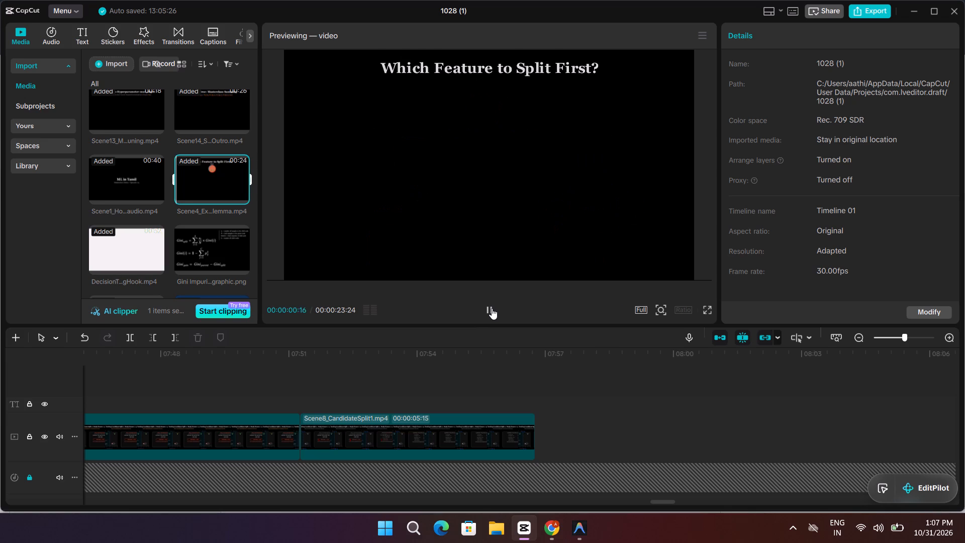
pyautogui.click(490, 309)
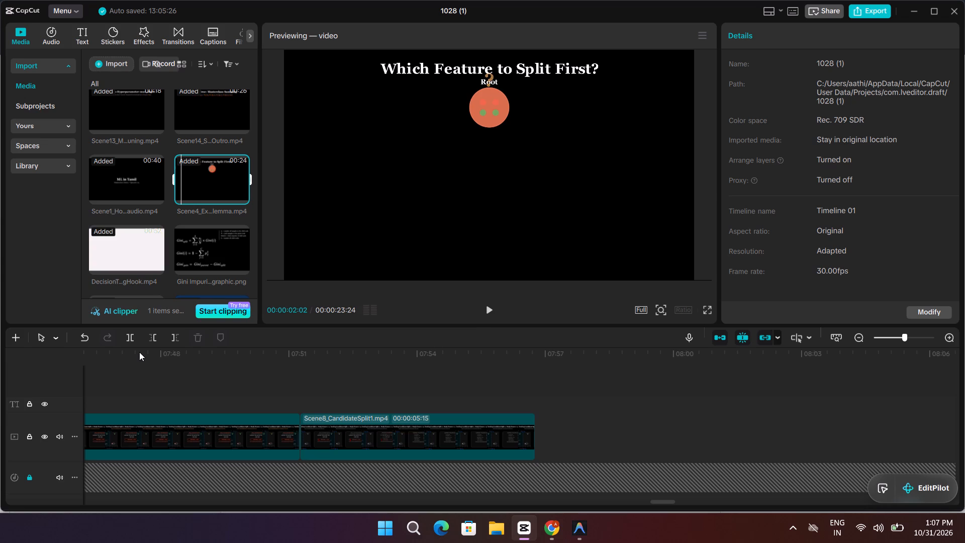
# Scrub the timeline through the Scene 8 Study Hours split, examining the parent node impurity, Gini gain step and Candidate 1 final summary.
pyautogui.click(267, 387)
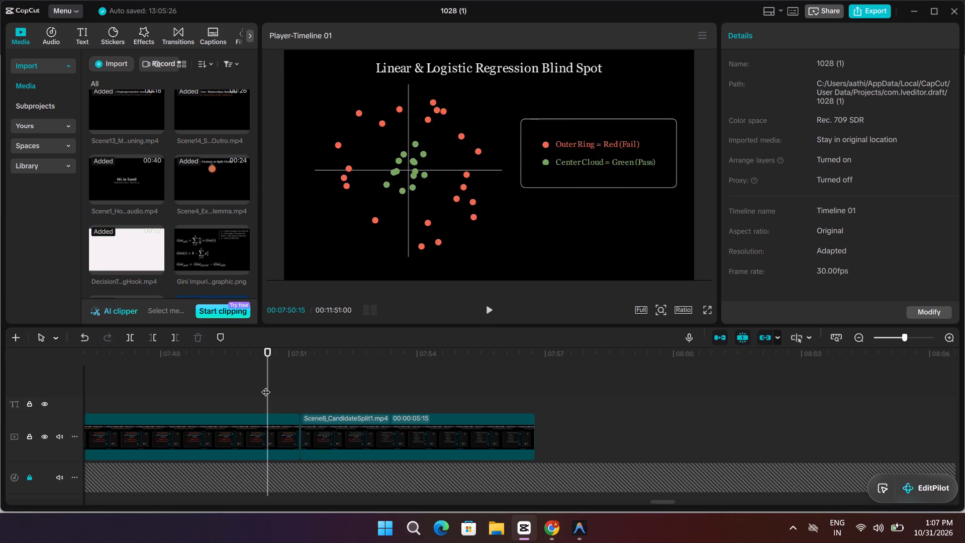
pyautogui.moveTo(269, 382); pyautogui.dragTo(271, 376)
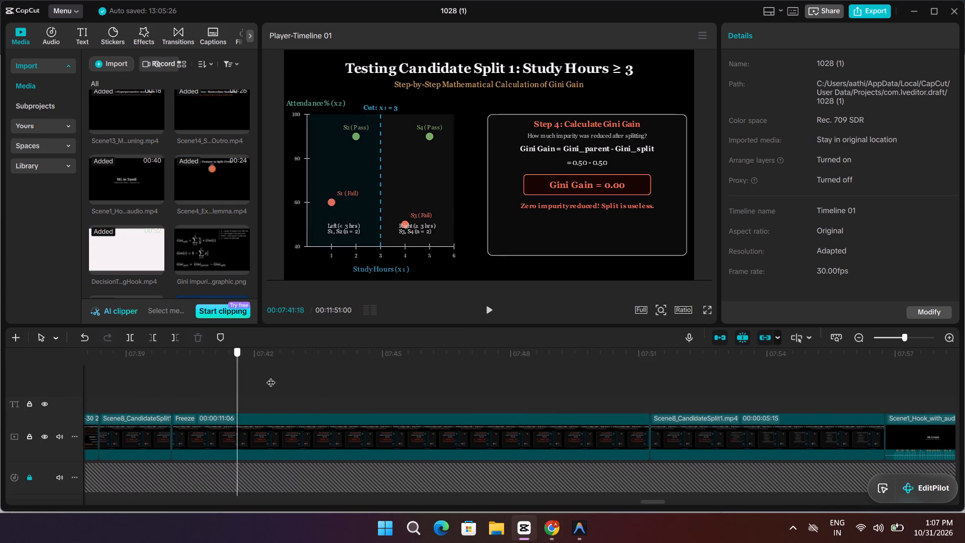
pyautogui.moveTo(271, 376); pyautogui.dragTo(350, 376)
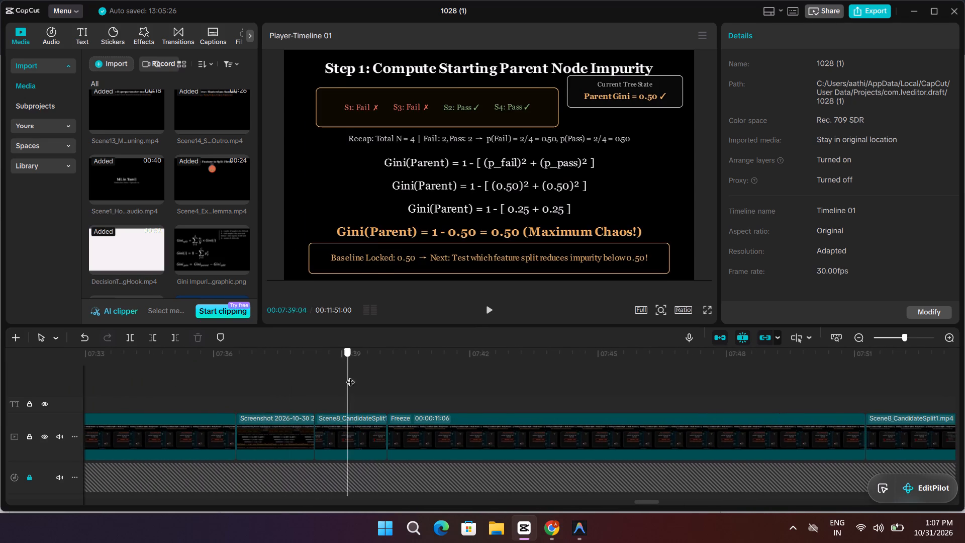
pyautogui.moveTo(350, 376); pyautogui.dragTo(666, 377)
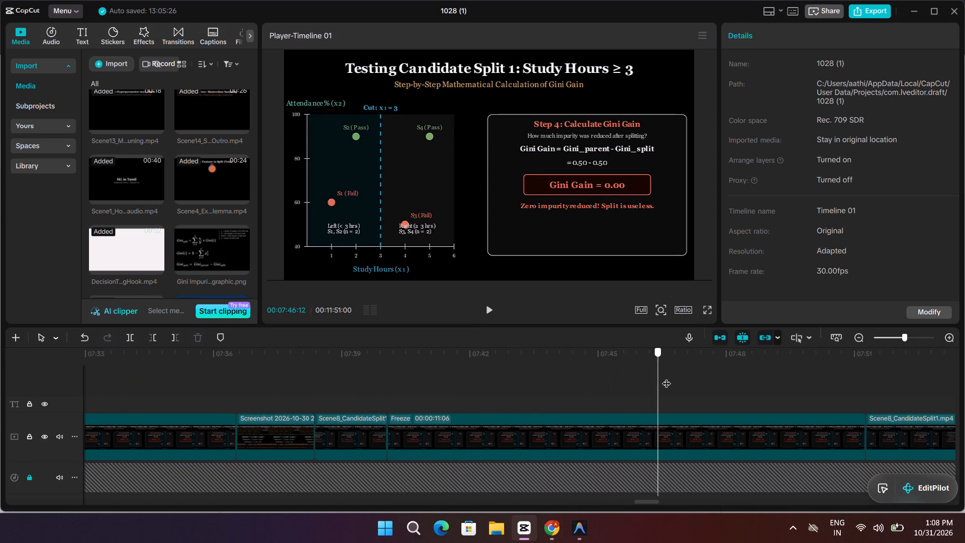
pyautogui.moveTo(666, 377); pyautogui.dragTo(923, 389)
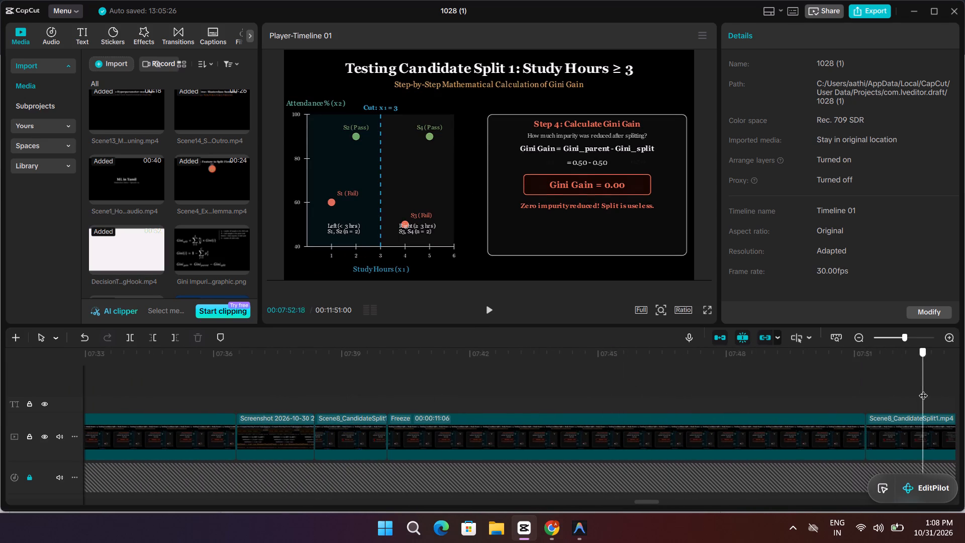
pyautogui.moveTo(923, 389); pyautogui.dragTo(739, 393)
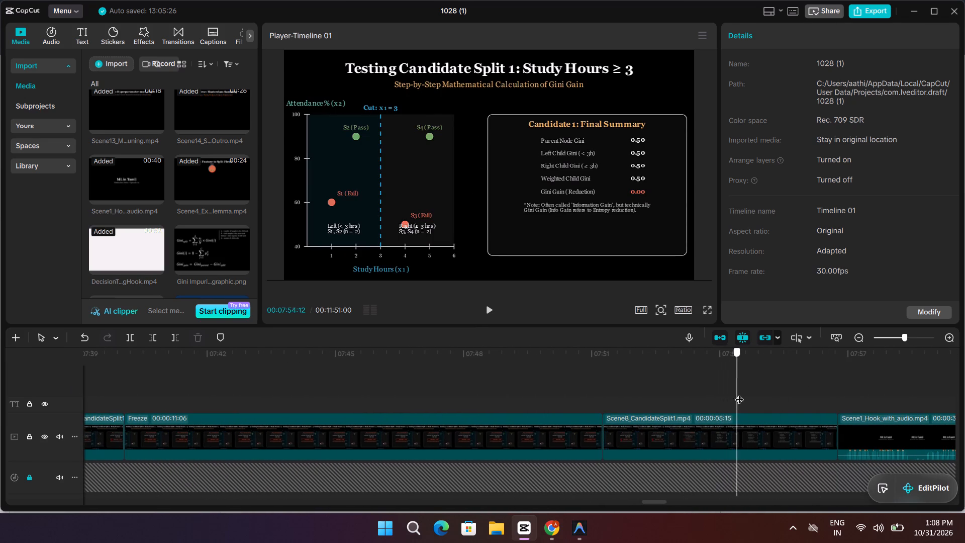
pyautogui.moveTo(739, 393); pyautogui.dragTo(774, 398)
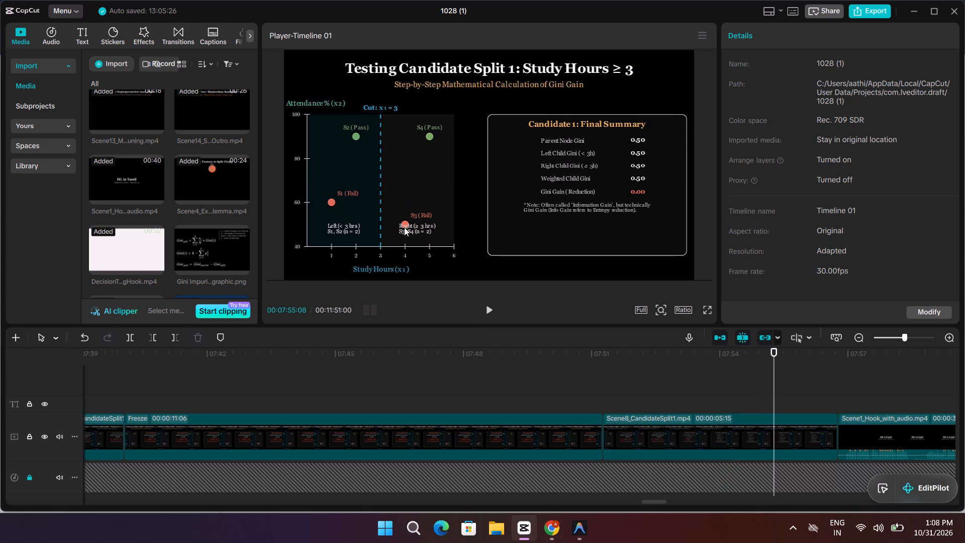
# Scrub back and forth between the end of Scene 8, the inserted Scene1_Hook_with_audio clip and the start of Scene 9 to examine the clip order.
pyautogui.moveTo(773, 371); pyautogui.dragTo(910, 399)
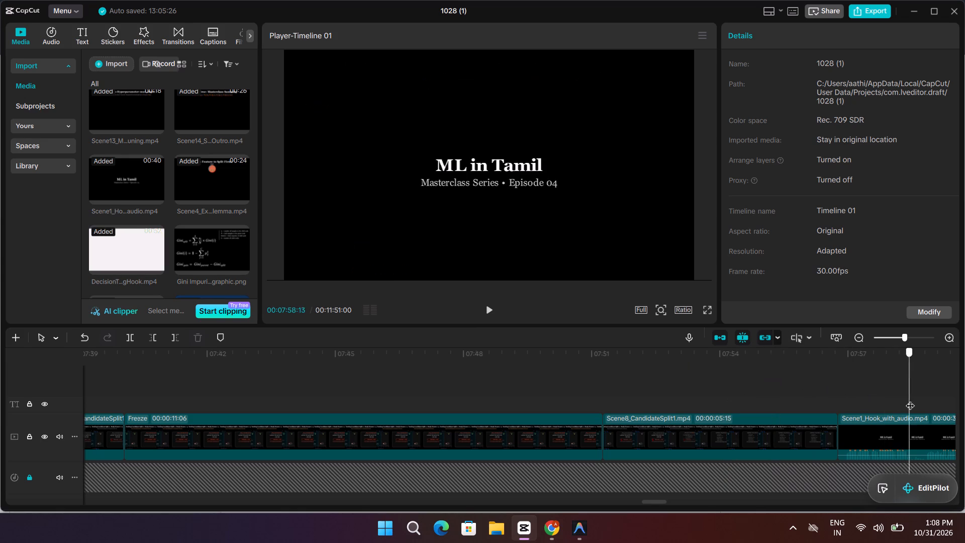
pyautogui.moveTo(910, 399); pyautogui.dragTo(555, 384)
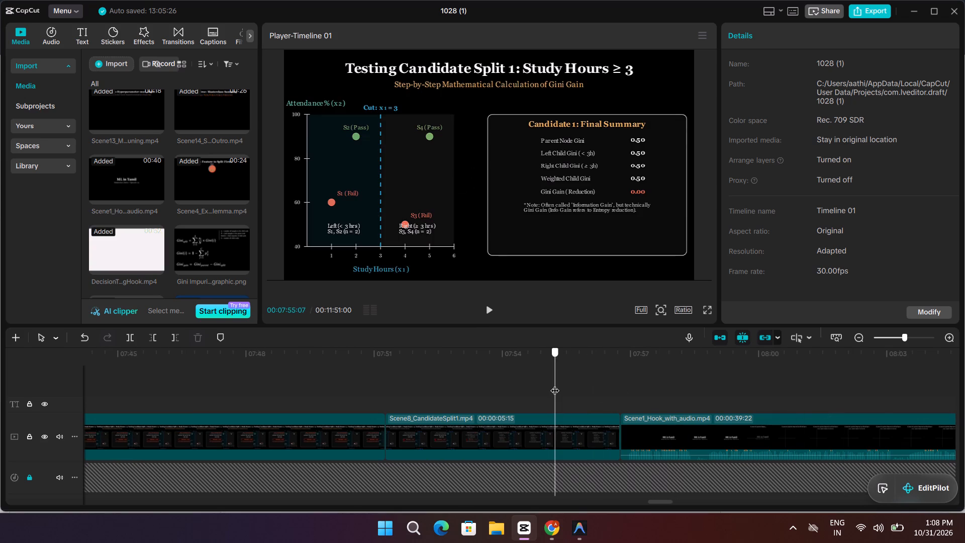
pyautogui.moveTo(555, 384); pyautogui.dragTo(378, 370)
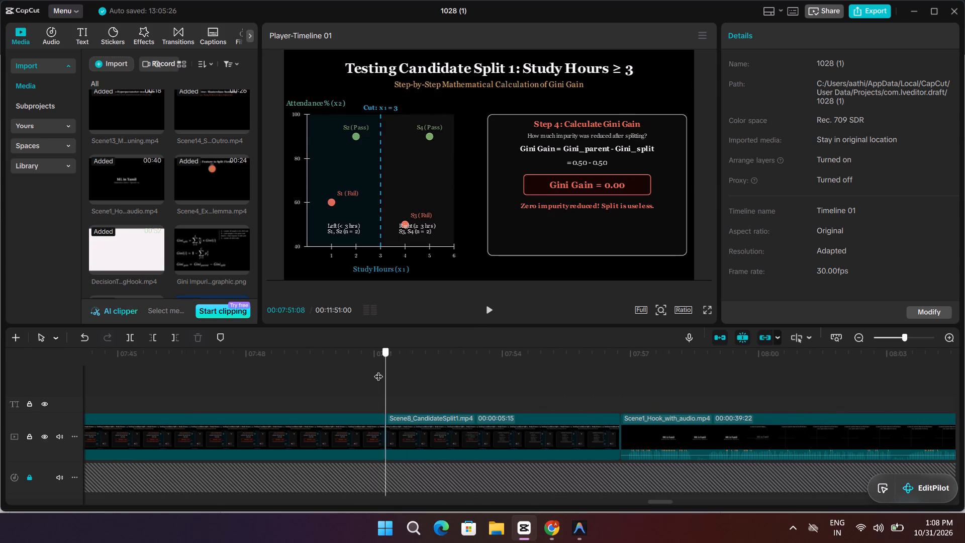
pyautogui.moveTo(378, 370); pyautogui.dragTo(664, 388)
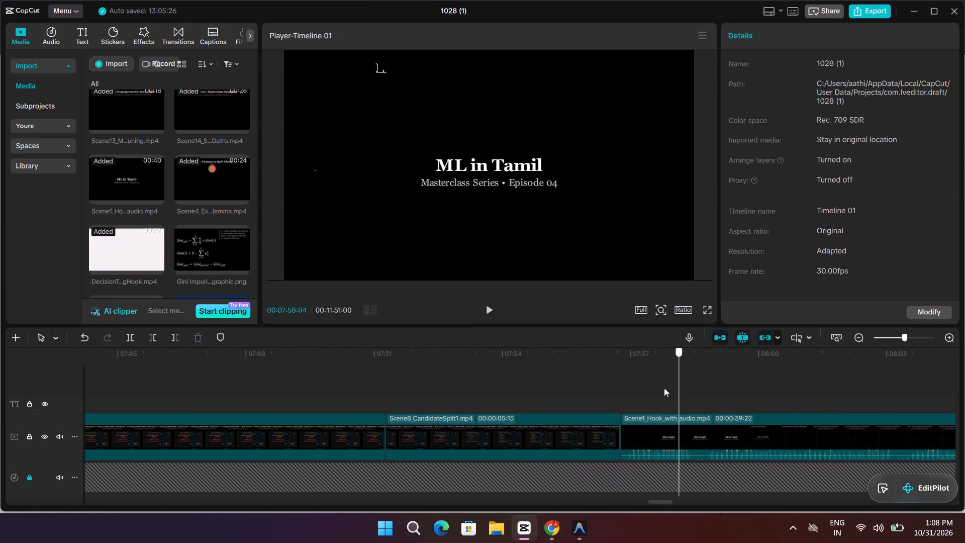
pyautogui.moveTo(664, 388); pyautogui.dragTo(653, 388)
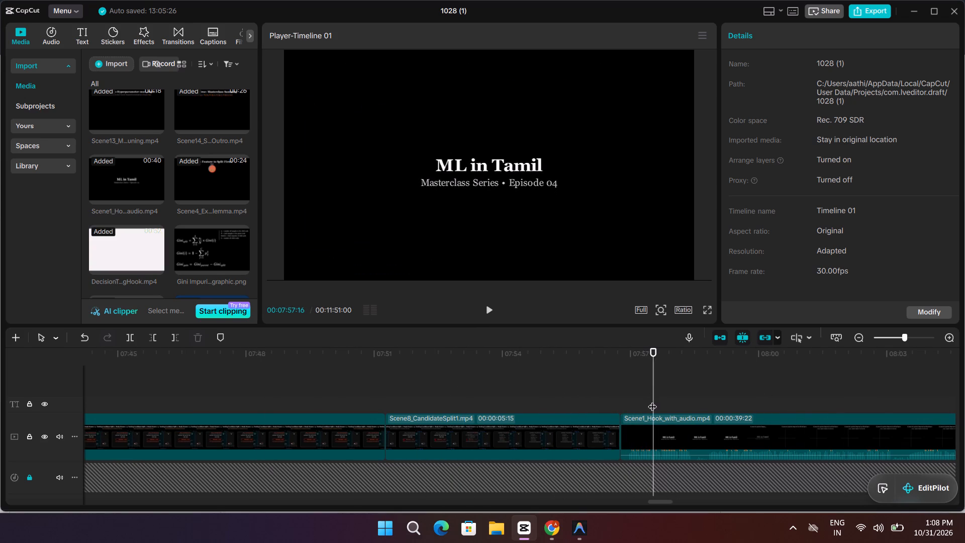
pyautogui.moveTo(651, 385); pyautogui.dragTo(790, 402)
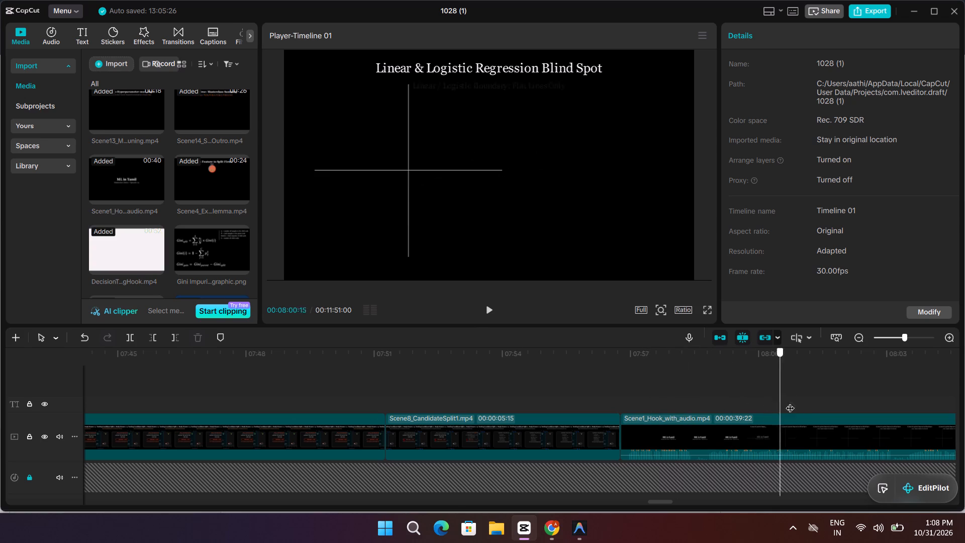
pyautogui.moveTo(790, 402); pyautogui.dragTo(947, 408)
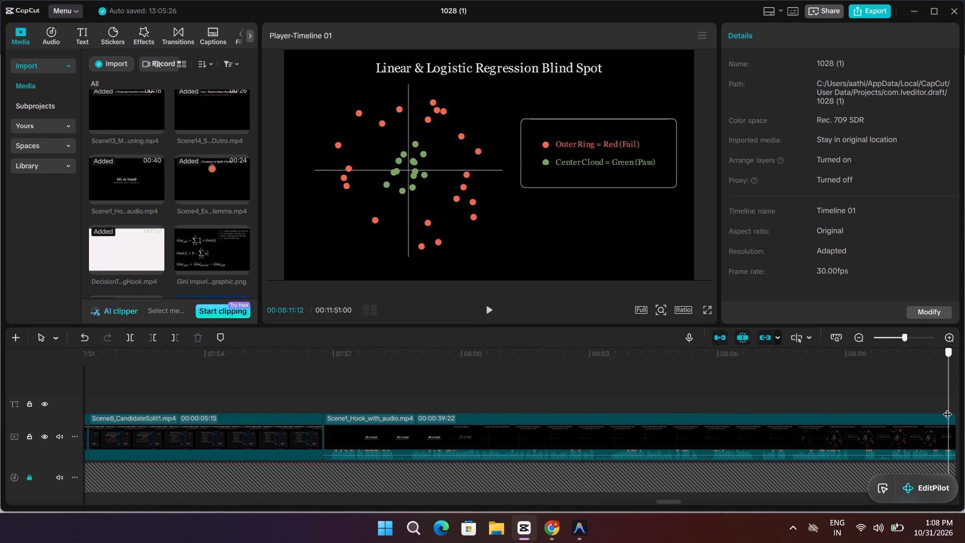
pyautogui.moveTo(947, 408); pyautogui.dragTo(97, 374)
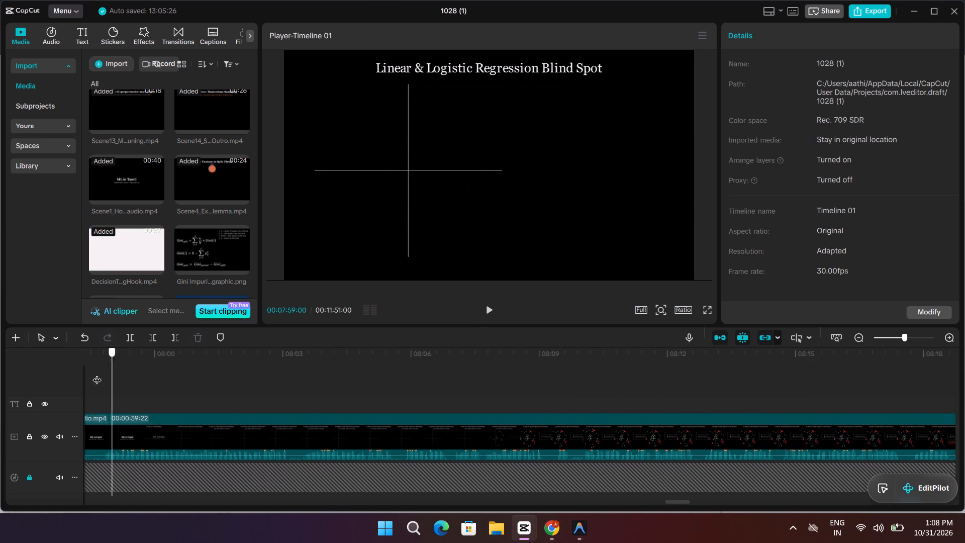
pyautogui.moveTo(97, 374); pyautogui.dragTo(58, 374)
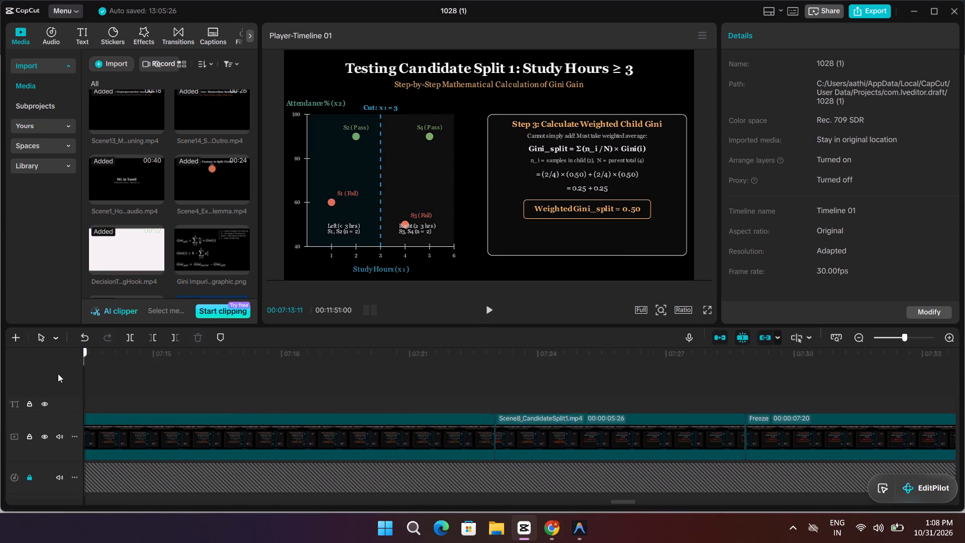
pyautogui.moveTo(58, 374); pyautogui.dragTo(964, 378)
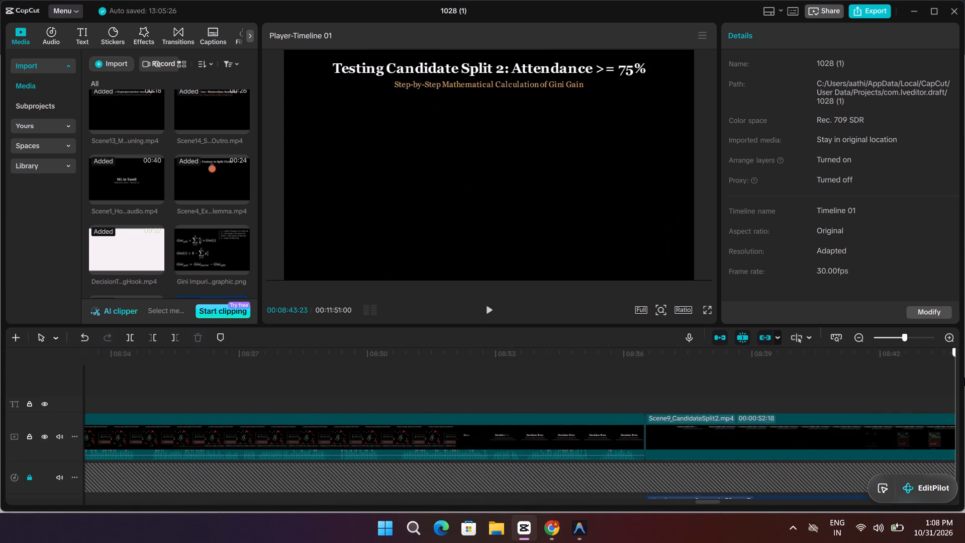
# Undo the insertion of the Scene1_Hook_with_audio clip between the Scene 8 and Scene 9 clips.
pyautogui.moveTo(964, 378); pyautogui.dragTo(254, 376)
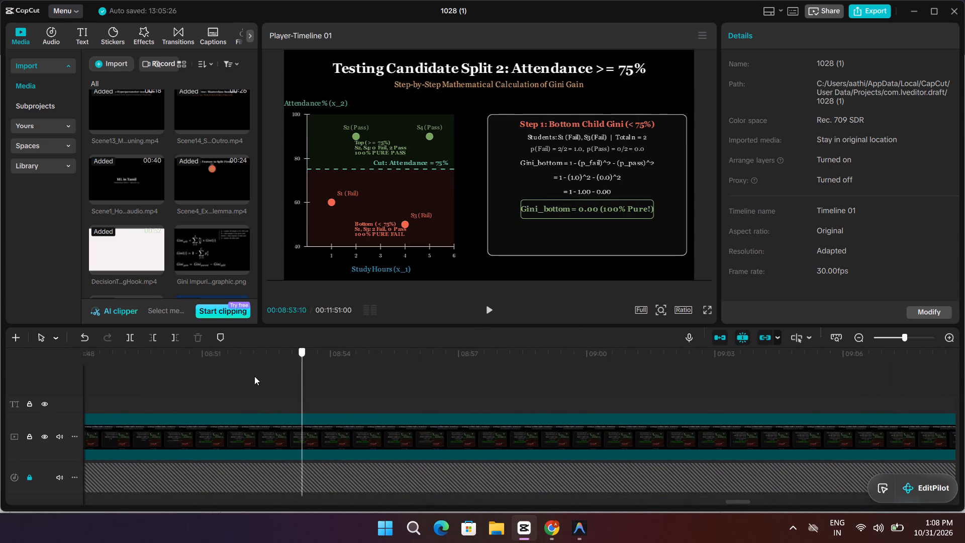
pyautogui.moveTo(254, 376); pyautogui.dragTo(53, 374)
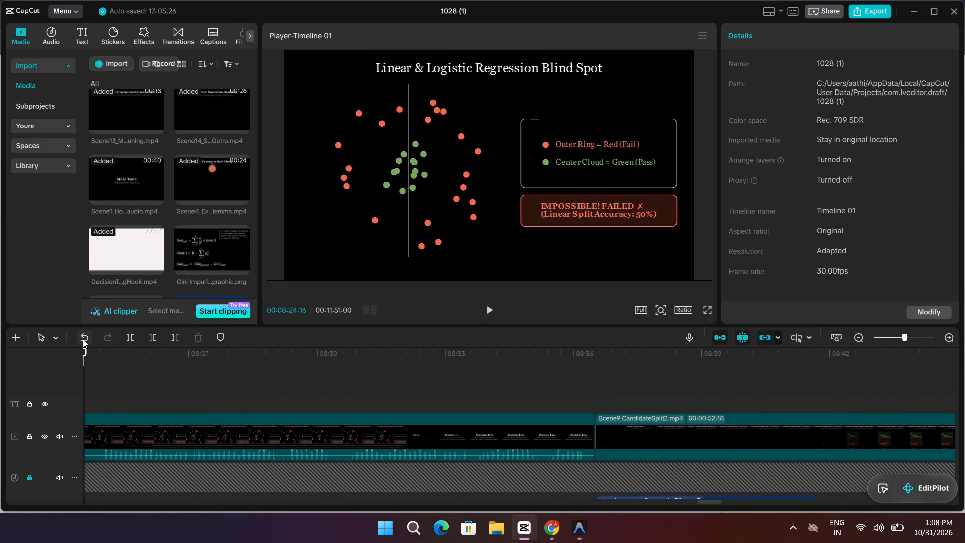
pyautogui.click(83, 339)
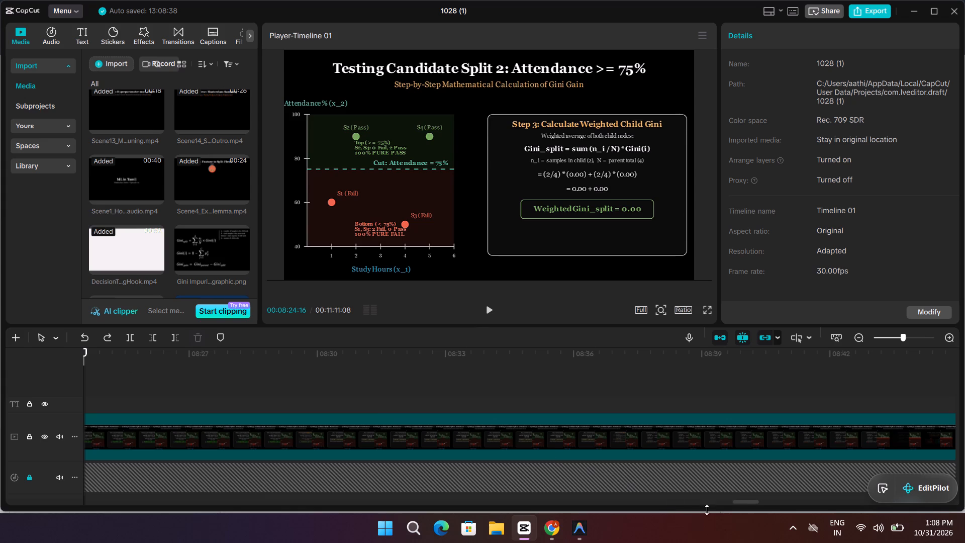
# Look through the audio tracks beneath the Scene8_CandidateSplit1 clip around its Gini gain step.
pyautogui.moveTo(748, 504); pyautogui.dragTo(654, 504)
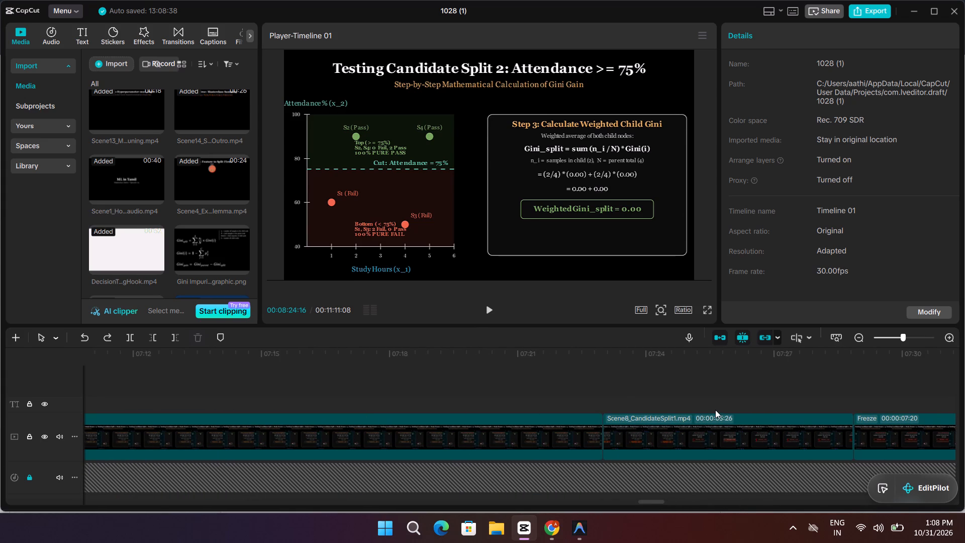
pyautogui.scroll(-9, 717, 411)
pyautogui.scroll(6, 719, 421)
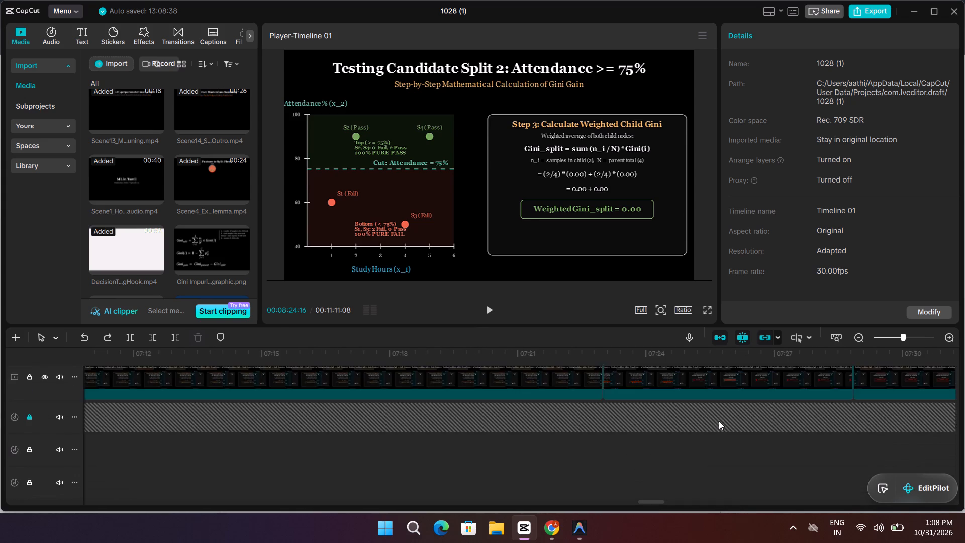
pyautogui.scroll(-20, 719, 421)
pyautogui.scroll(-2, 719, 421)
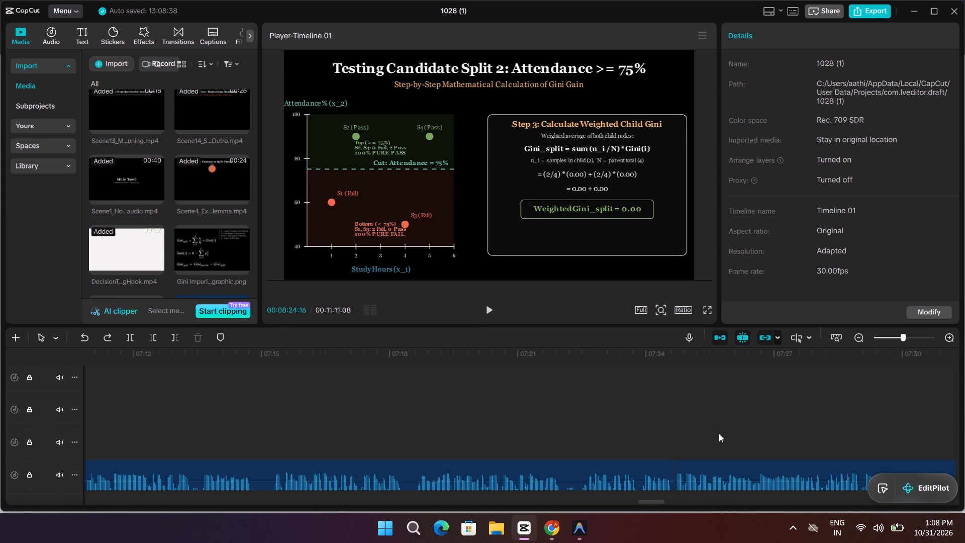
pyautogui.scroll(-20, 719, 433)
pyautogui.scroll(-17, 719, 433)
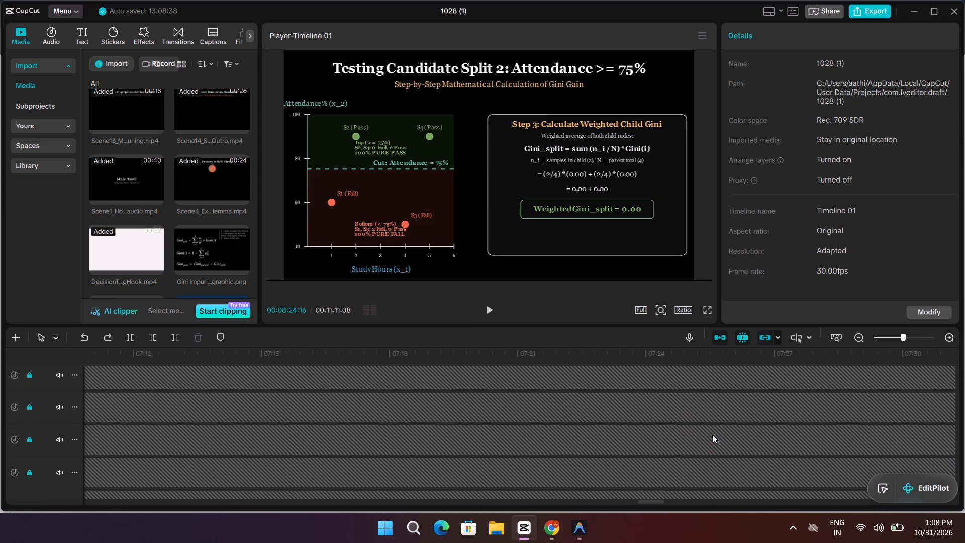
pyautogui.scroll(-14, 712, 434)
pyautogui.scroll(20, 712, 435)
pyautogui.scroll(1, 712, 435)
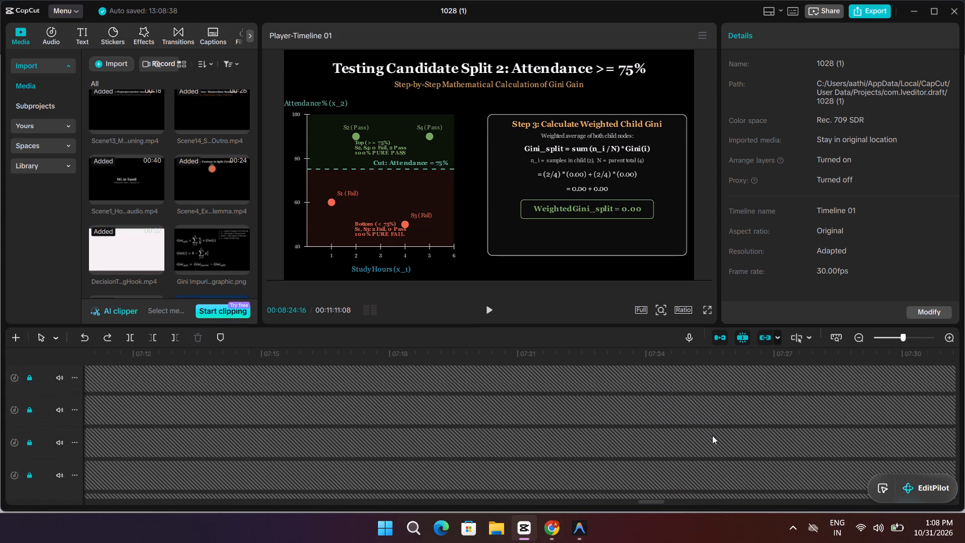
pyautogui.scroll(20, 712, 435)
pyautogui.scroll(15, 712, 435)
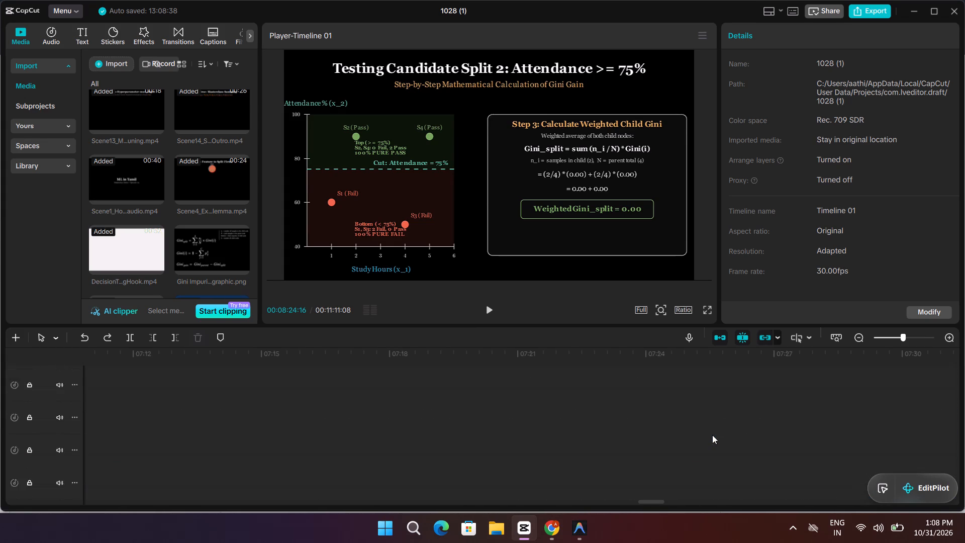
pyautogui.scroll(3, 712, 435)
pyautogui.click(712, 435)
pyautogui.scroll(6, 705, 416)
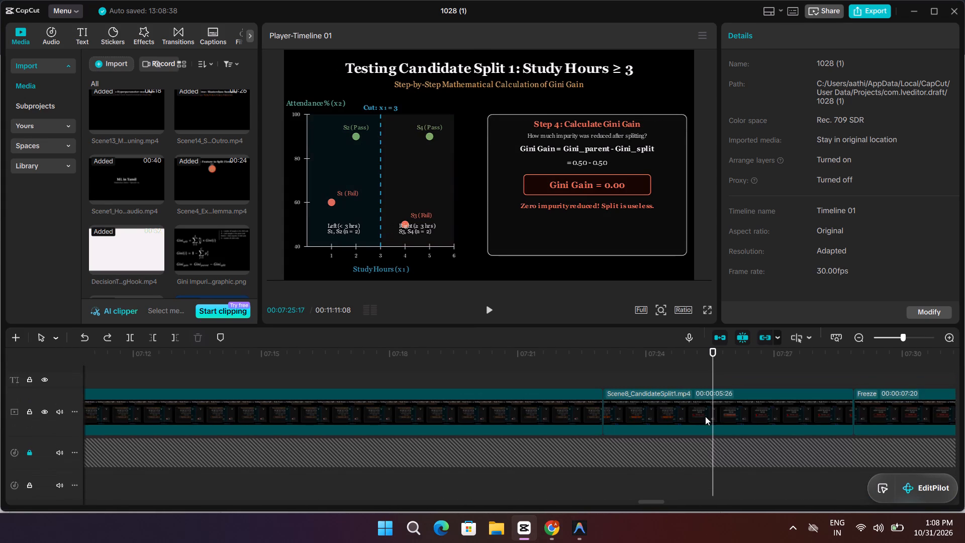
pyautogui.click(705, 416)
pyautogui.scroll(-5, 705, 417)
pyautogui.scroll(5, 705, 417)
pyautogui.scroll(-11, 705, 421)
pyautogui.scroll(13, 705, 421)
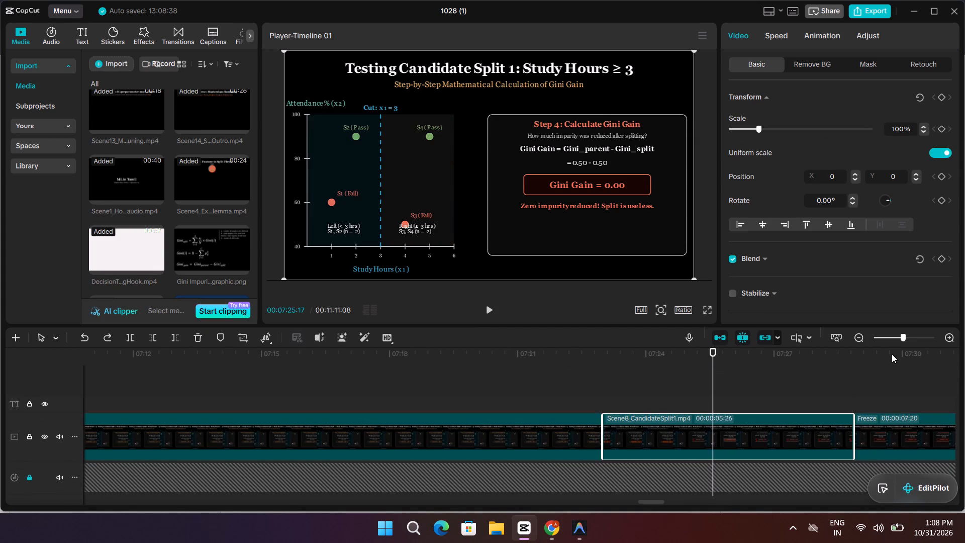
# Play the timeline from the Scene 8 Gini gain step into Scene 9's bottom child Gini calculation.
pyautogui.moveTo(903, 337); pyautogui.dragTo(873, 346)
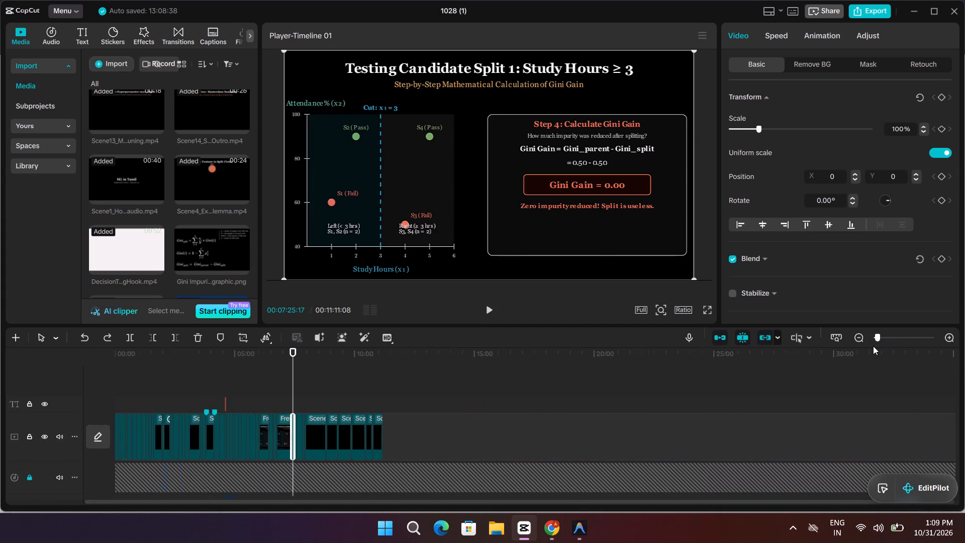
pyautogui.moveTo(873, 346); pyautogui.dragTo(890, 352)
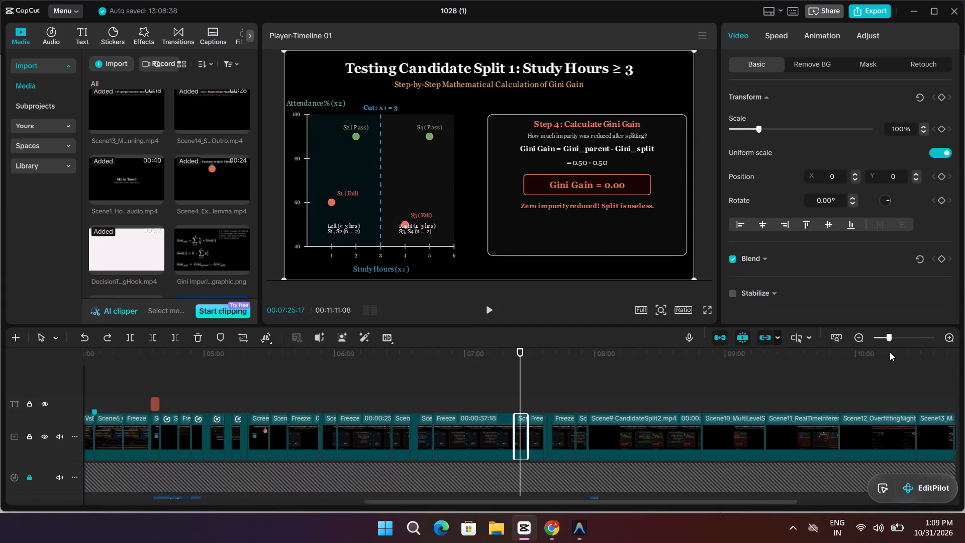
pyautogui.moveTo(890, 352); pyautogui.dragTo(899, 356)
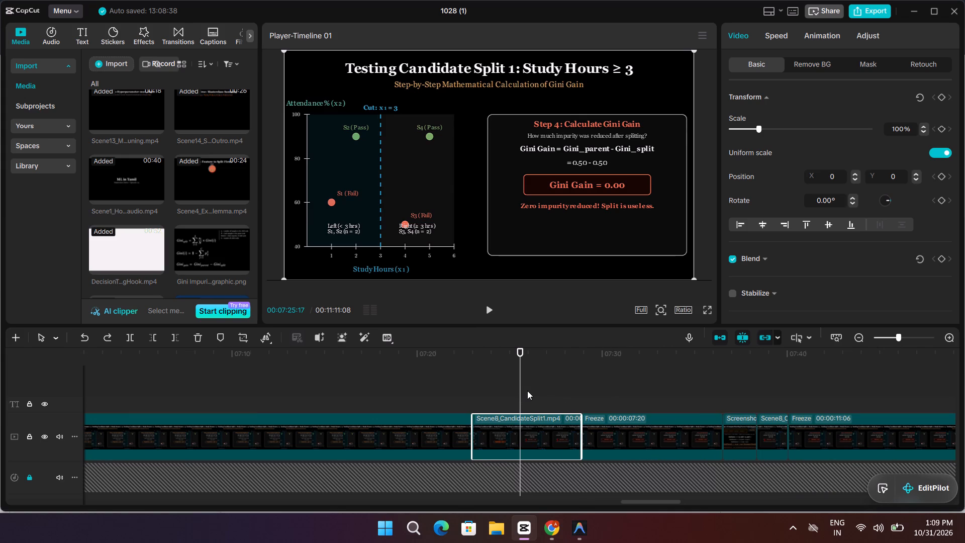
pyautogui.click(492, 314)
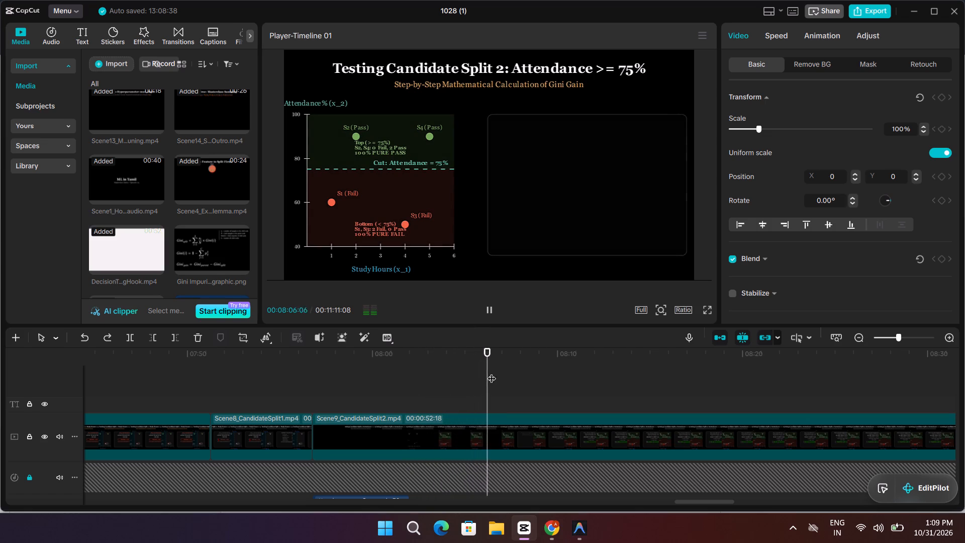
pyautogui.click(489, 311)
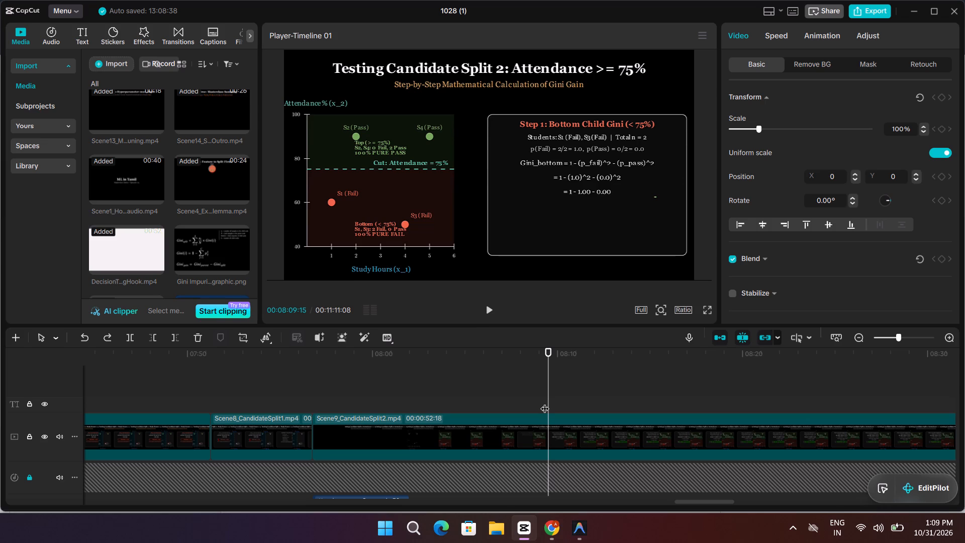
# Replay and scrub the cut between the Candidate 1 final summary and the Scene 9 title to examine the transition.
pyautogui.moveTo(545, 402); pyautogui.dragTo(342, 401)
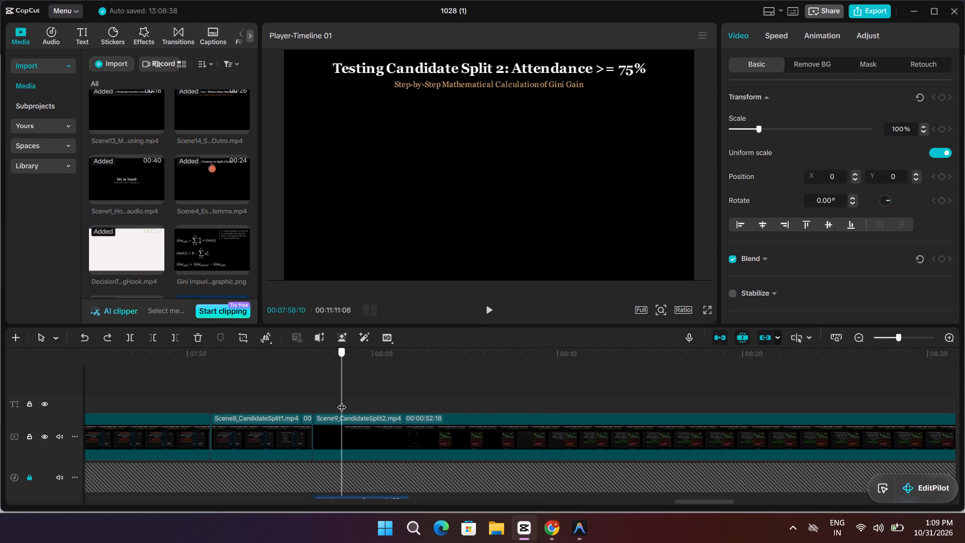
pyautogui.moveTo(342, 401); pyautogui.dragTo(344, 401)
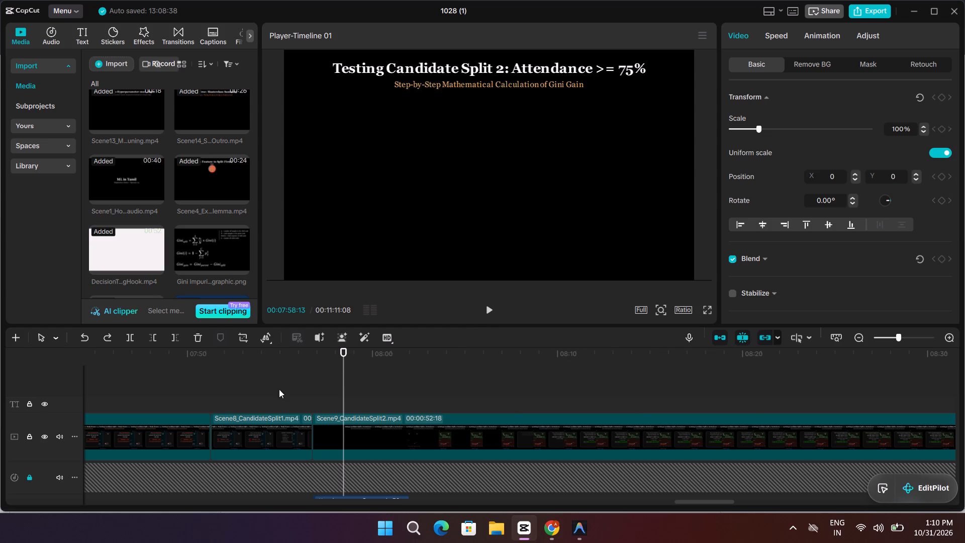
pyautogui.moveTo(344, 384); pyautogui.dragTo(236, 383)
pyautogui.click(492, 313)
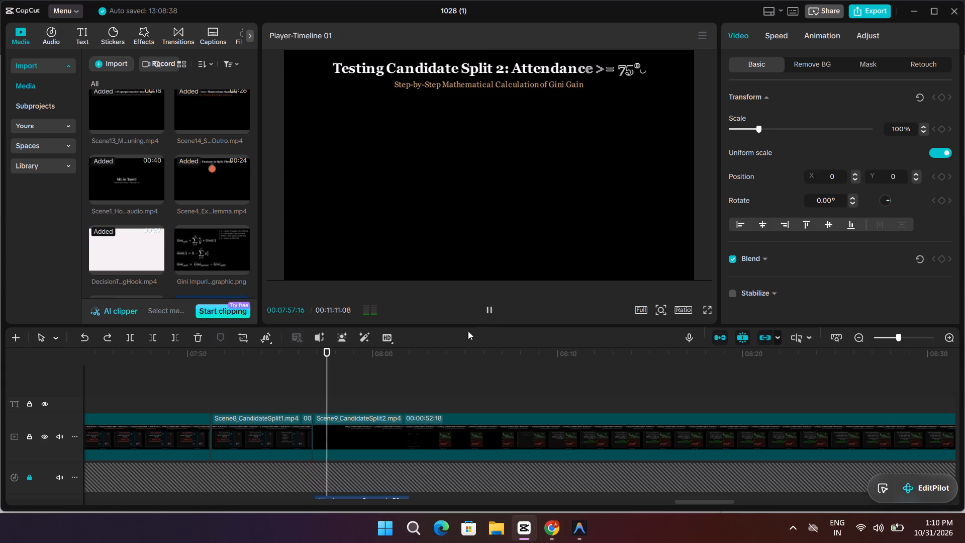
pyautogui.moveTo(351, 389); pyautogui.dragTo(308, 396)
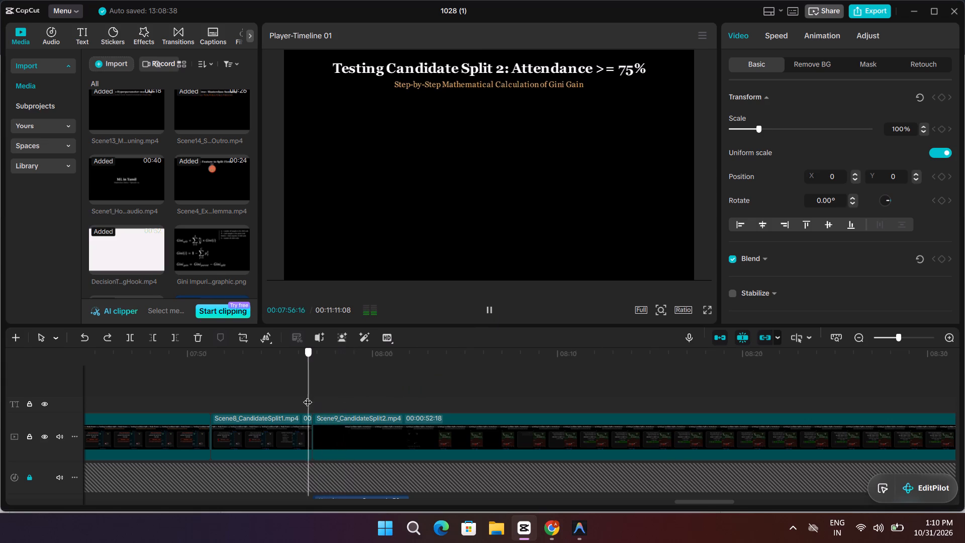
pyautogui.moveTo(308, 396); pyautogui.dragTo(306, 396)
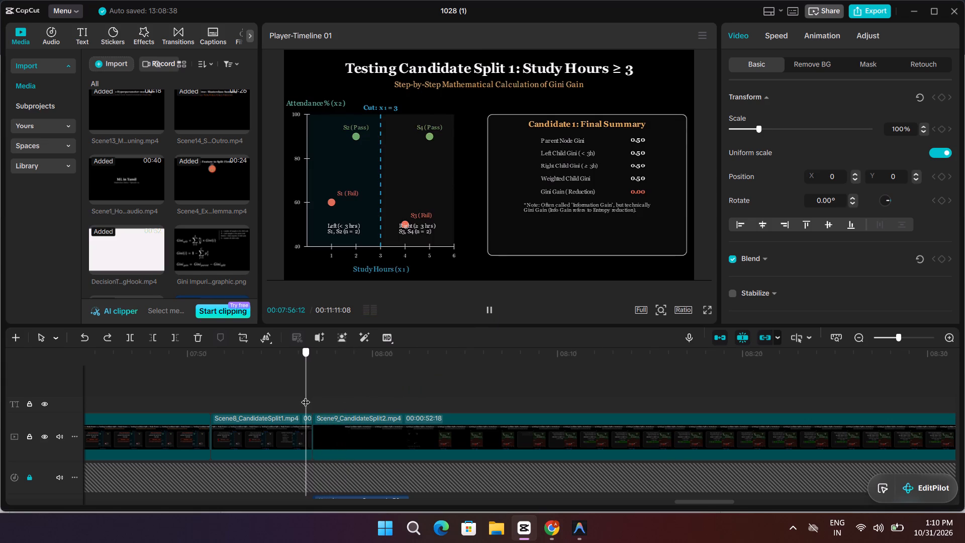
pyautogui.moveTo(306, 396); pyautogui.dragTo(314, 400)
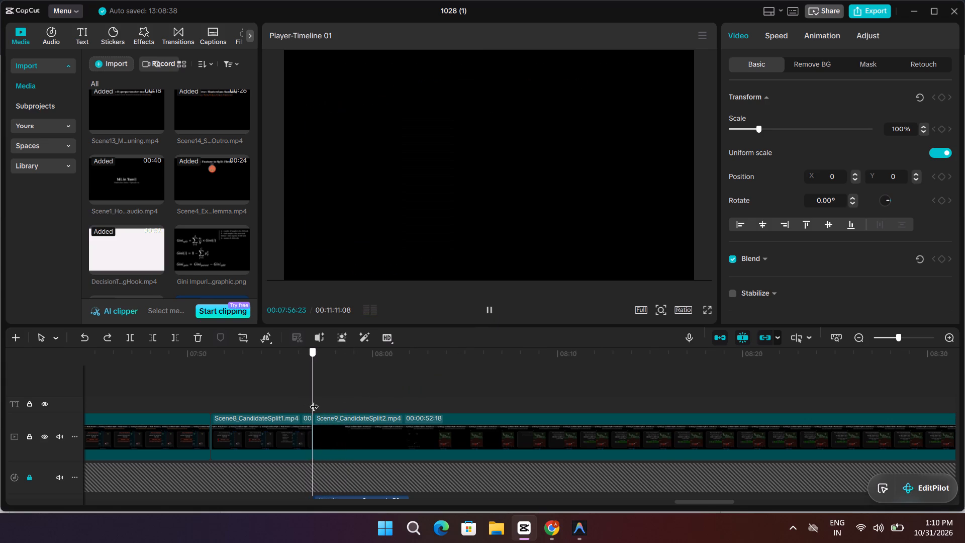
pyautogui.moveTo(314, 400); pyautogui.dragTo(328, 404)
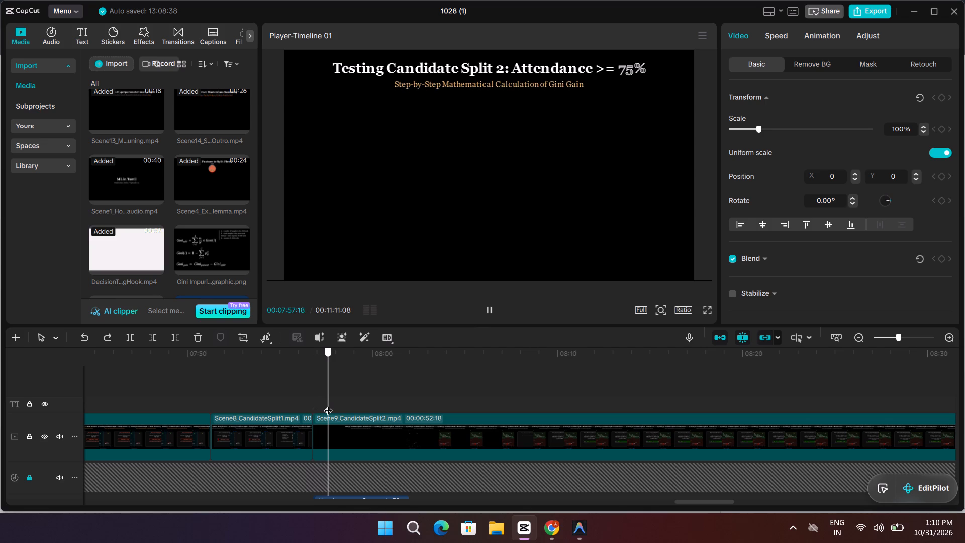
pyautogui.moveTo(328, 404); pyautogui.dragTo(239, 398)
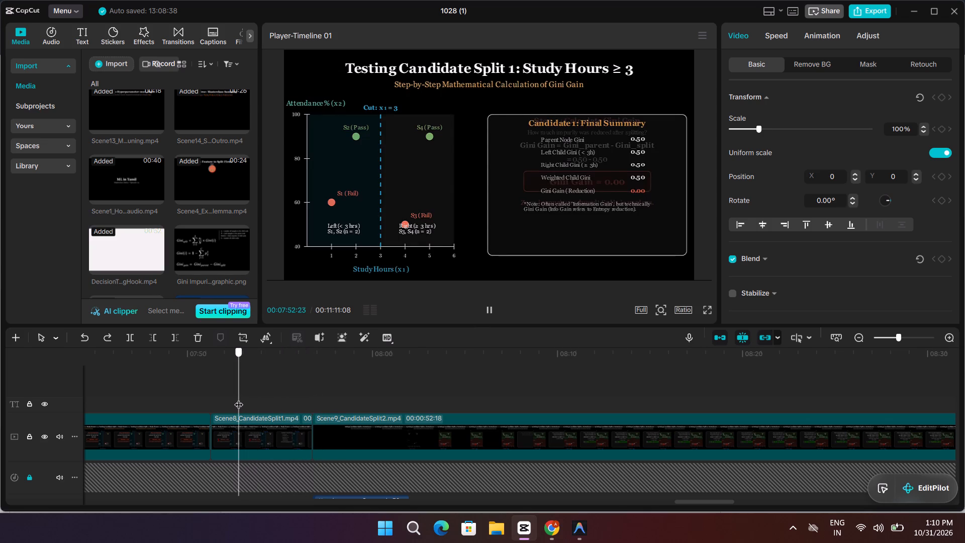
pyautogui.moveTo(239, 398); pyautogui.dragTo(193, 395)
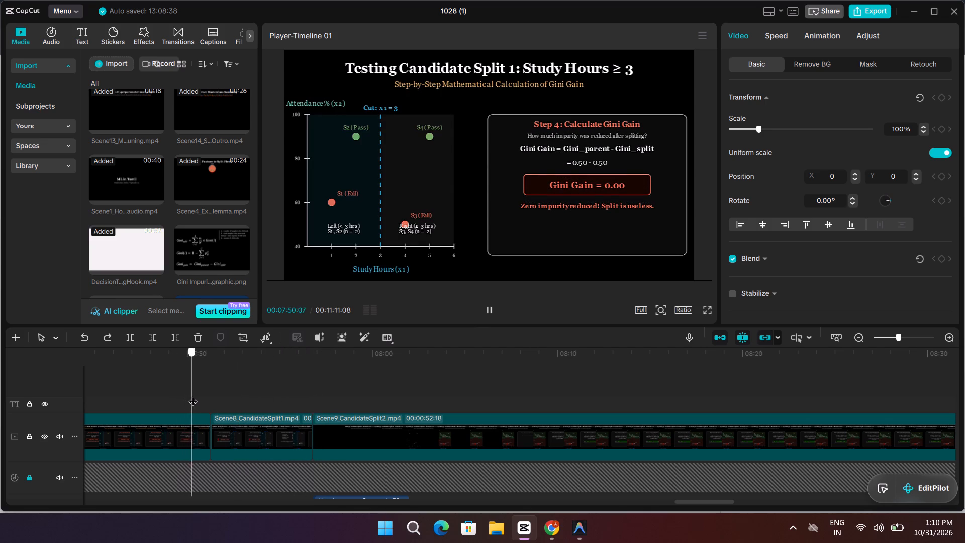
pyautogui.moveTo(193, 395); pyautogui.dragTo(309, 454)
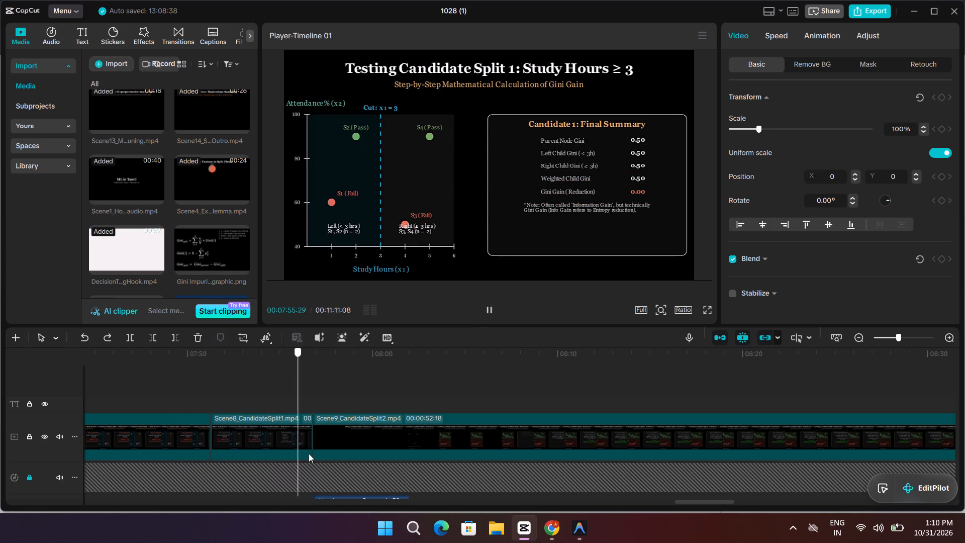
pyautogui.moveTo(309, 454); pyautogui.dragTo(293, 455)
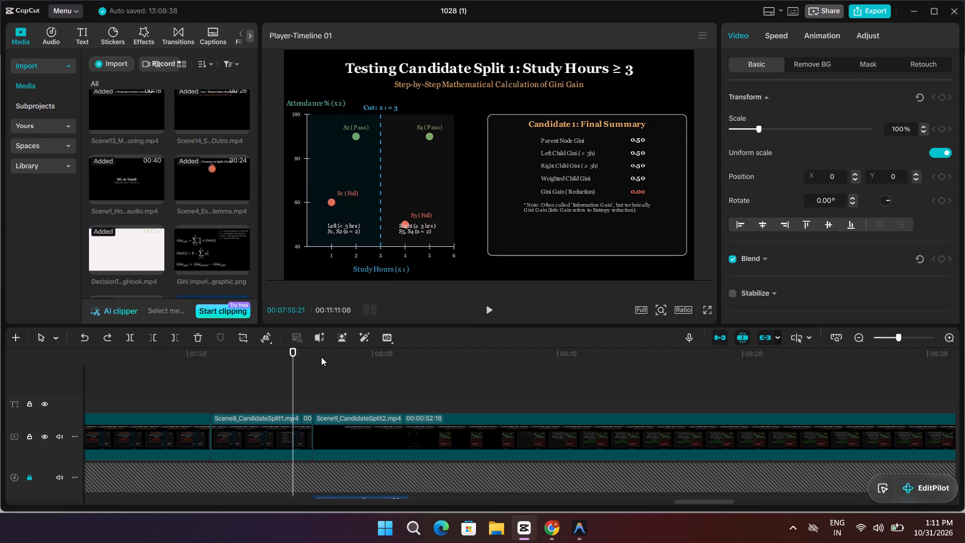
# Play from the Candidate 1 final summary through Scene 9's Gini gain step, checking the attendance narration clips against the visuals.
pyautogui.moveTo(293, 397); pyautogui.dragTo(345, 404)
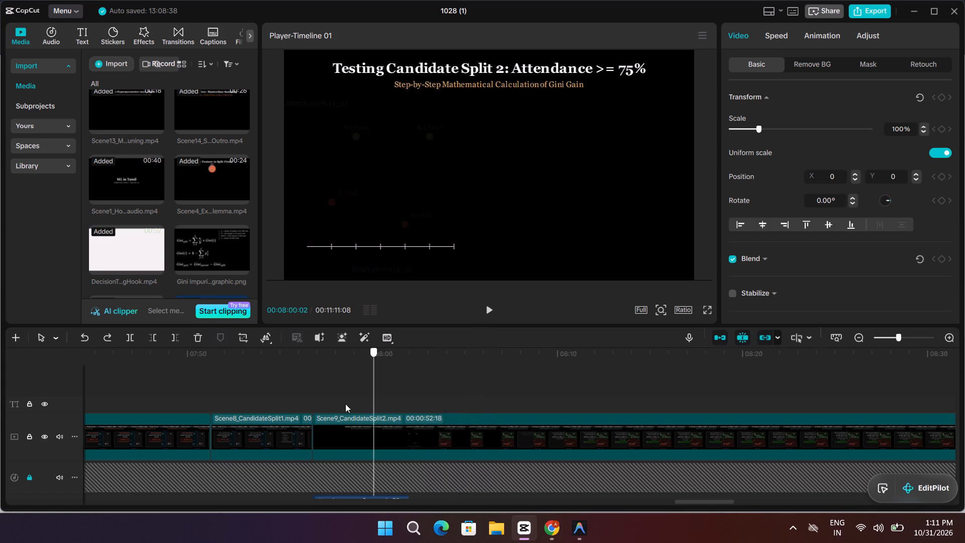
pyautogui.moveTo(345, 404); pyautogui.dragTo(276, 405)
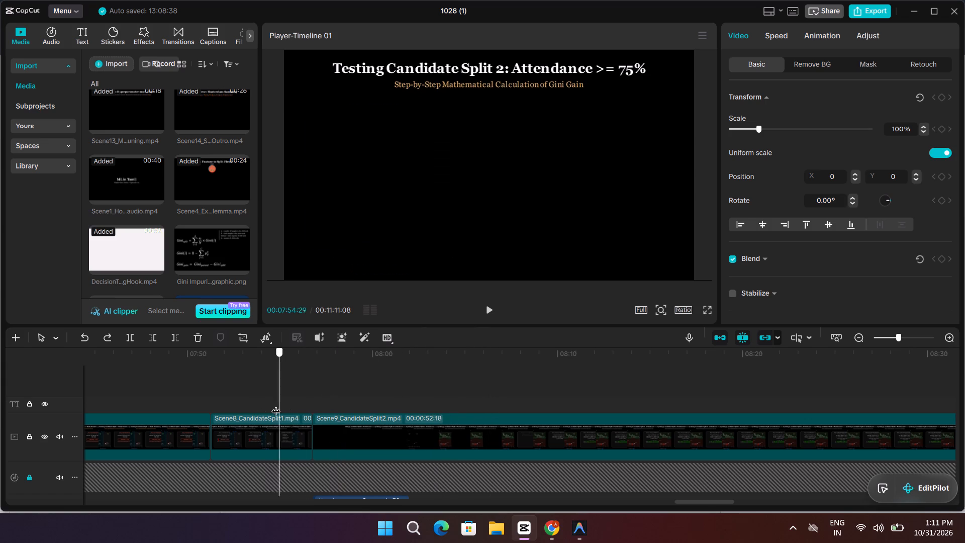
pyautogui.moveTo(276, 405); pyautogui.dragTo(269, 405)
pyautogui.click(491, 307)
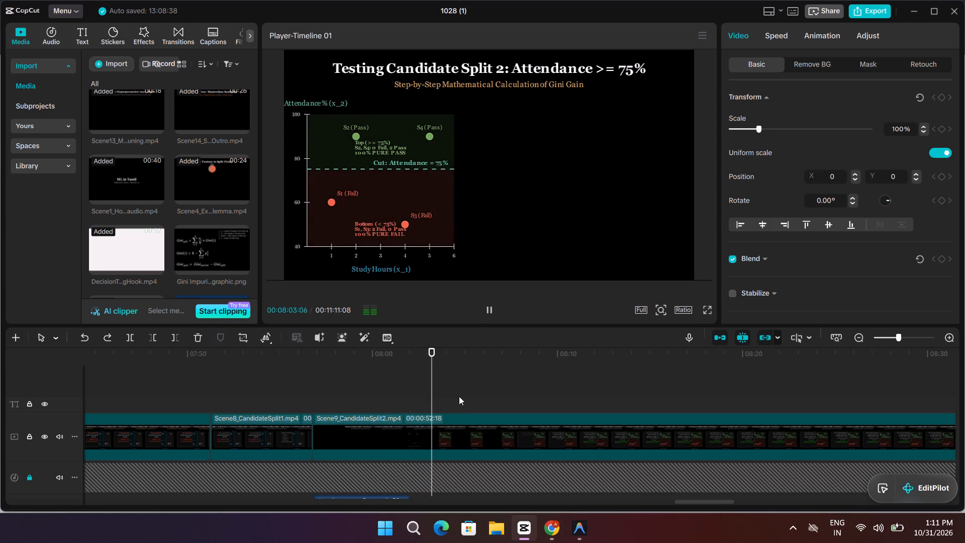
pyautogui.scroll(-2, 459, 398)
pyautogui.scroll(1, 459, 398)
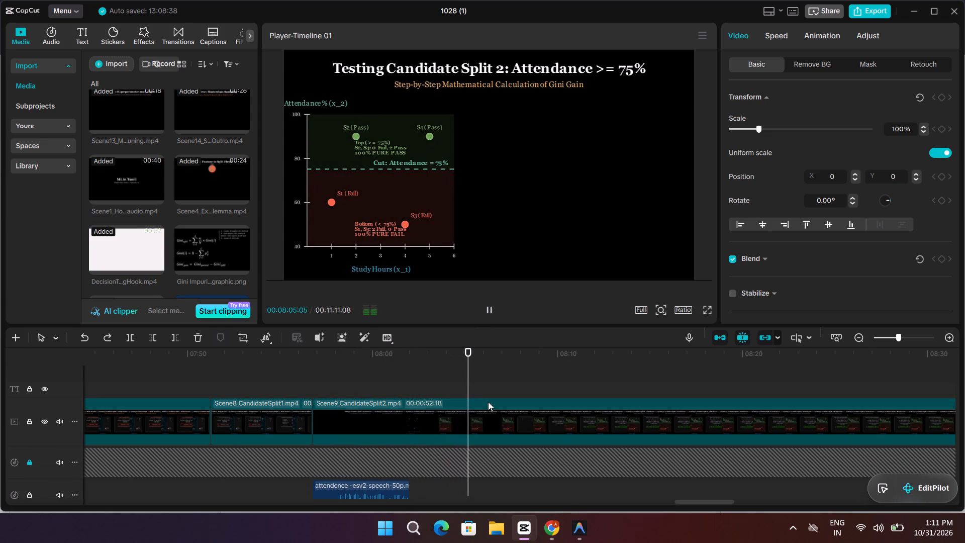
pyautogui.scroll(-5, 490, 404)
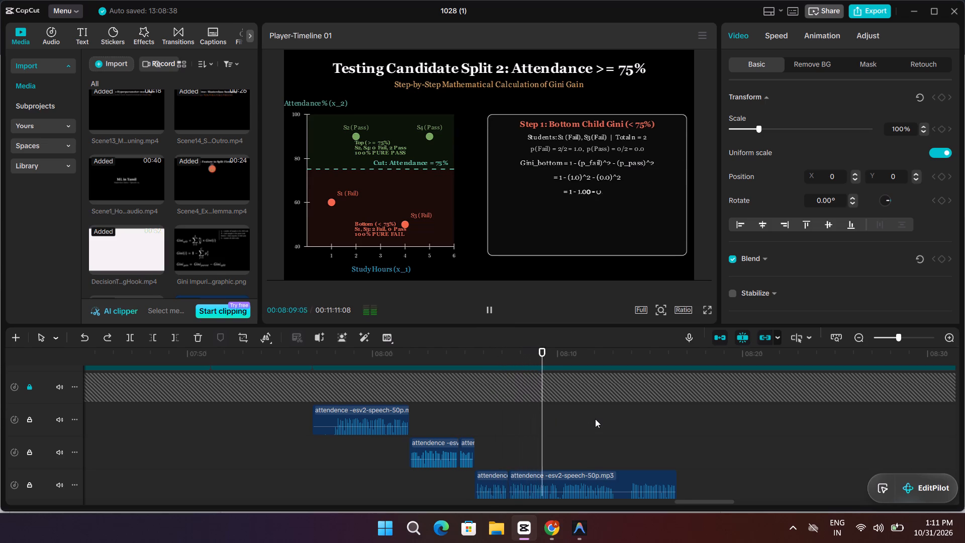
pyautogui.scroll(1, 595, 419)
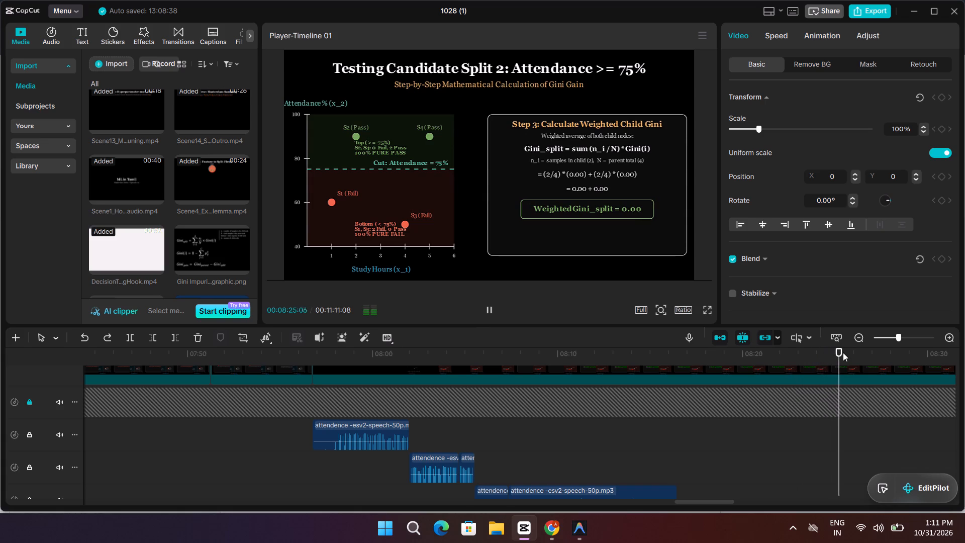
pyautogui.doubleClick(487, 306)
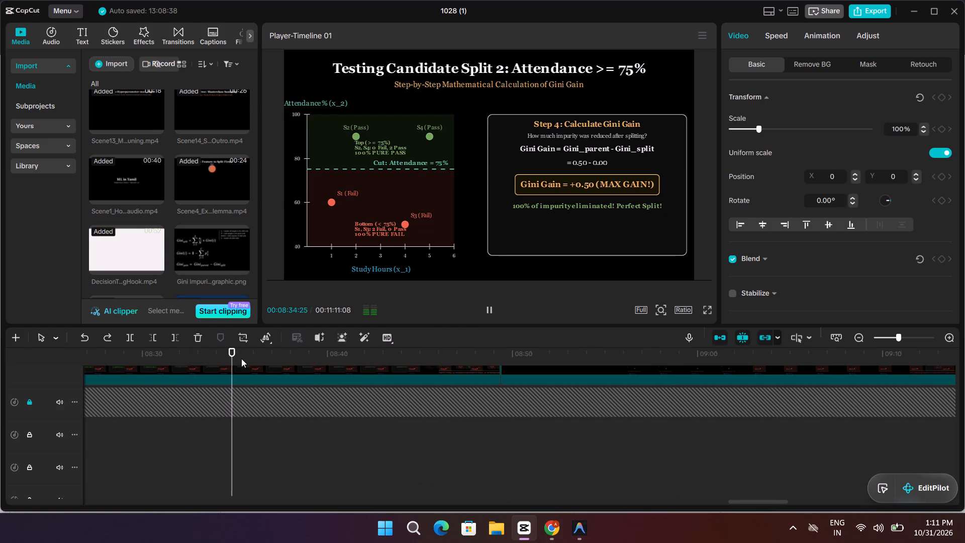
# Scrub back from Scene 9's Gini gain step to the end of the attendance narration near the bottom child Gini step.
pyautogui.moveTo(240, 358); pyautogui.dragTo(162, 358)
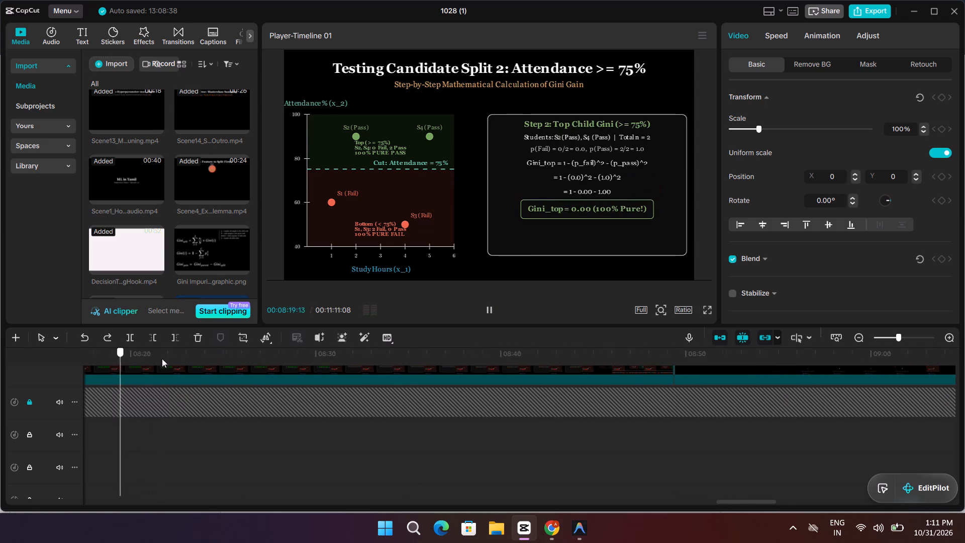
pyautogui.moveTo(162, 358); pyautogui.dragTo(146, 355)
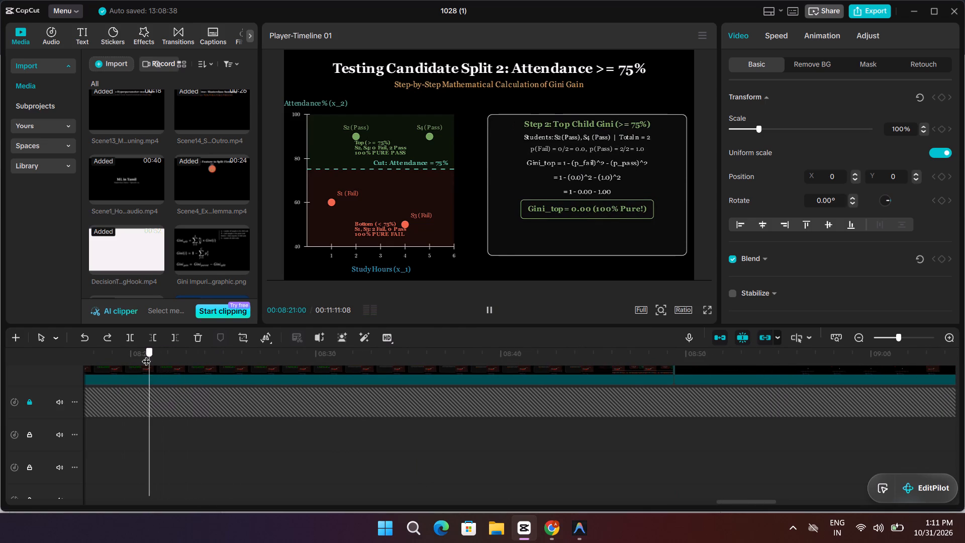
pyautogui.moveTo(146, 355); pyautogui.dragTo(134, 358)
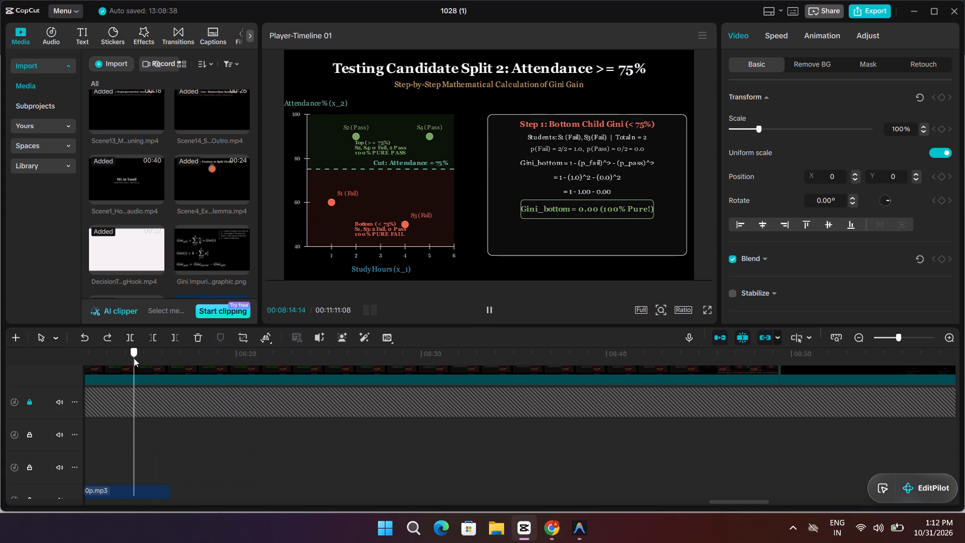
pyautogui.moveTo(134, 358); pyautogui.dragTo(312, 380)
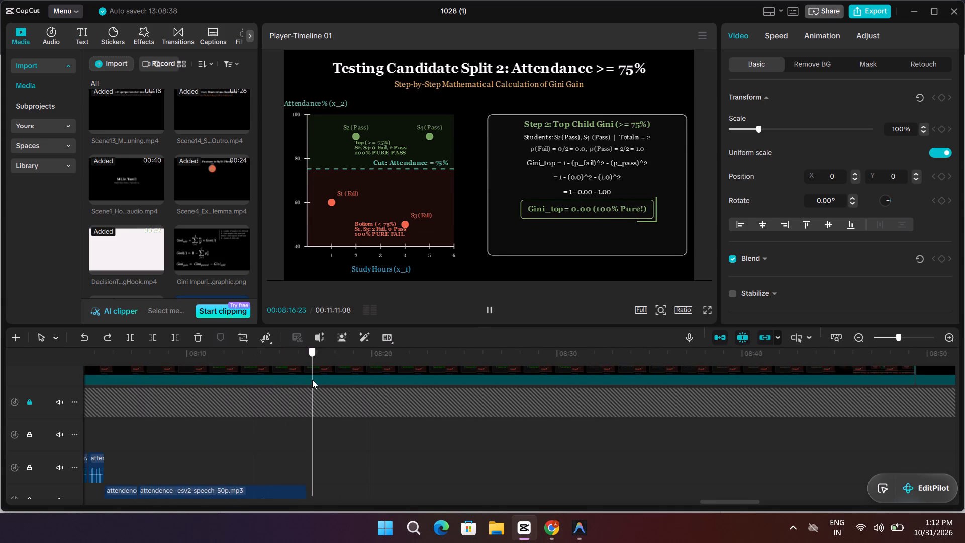
pyautogui.moveTo(312, 380); pyautogui.dragTo(286, 381)
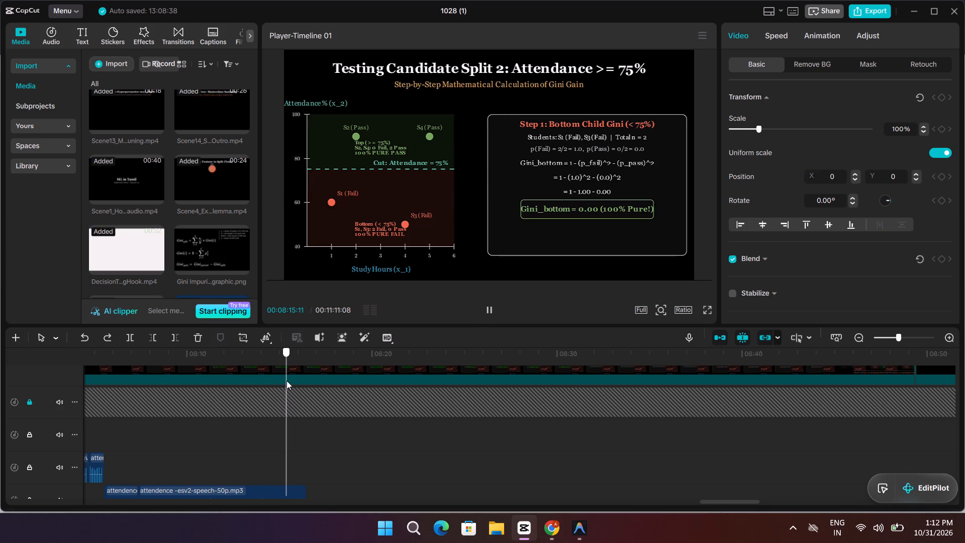
# Scrub through Scene 9's child Gini, weighted Gini and Gini gain steps to examine the part without attendance narration.
pyautogui.moveTo(286, 381); pyautogui.dragTo(372, 395)
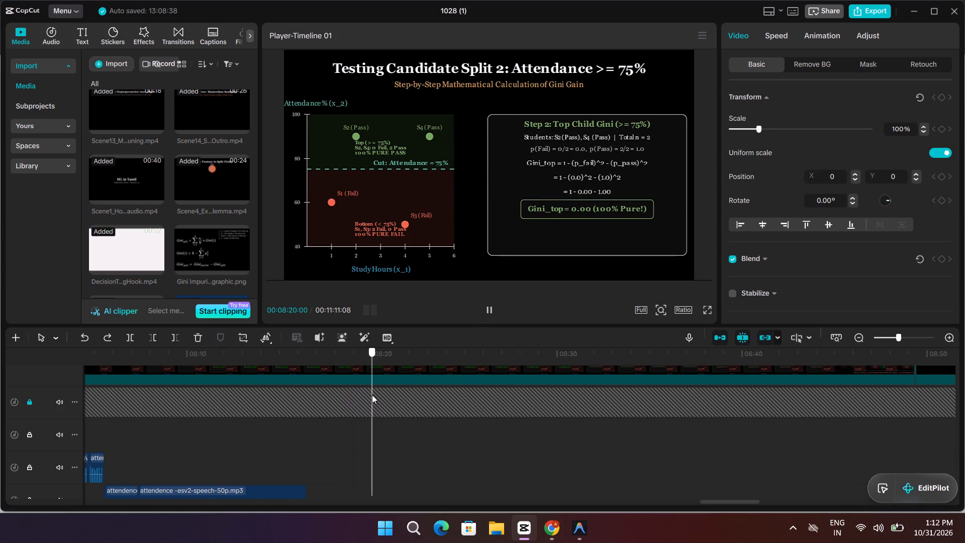
pyautogui.moveTo(372, 395); pyautogui.dragTo(442, 406)
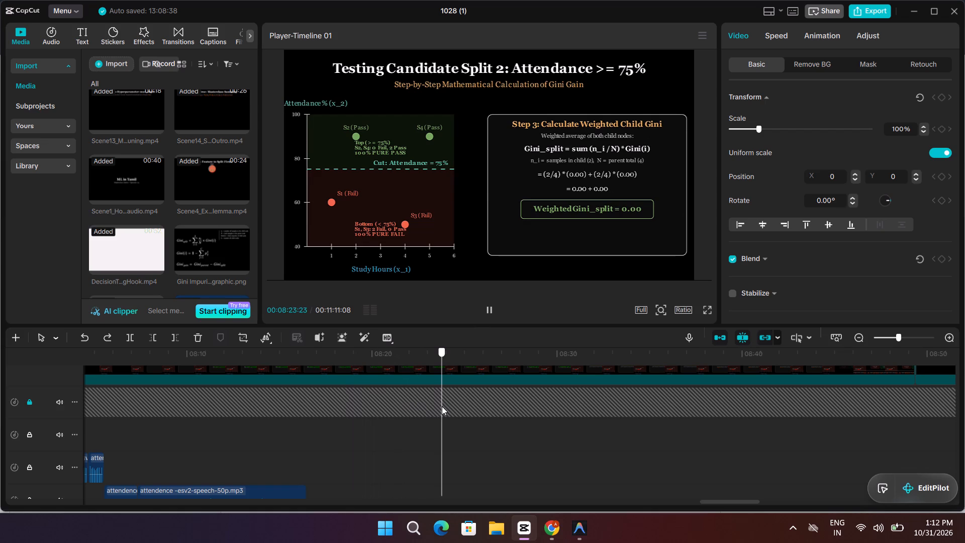
pyautogui.moveTo(442, 406); pyautogui.dragTo(473, 410)
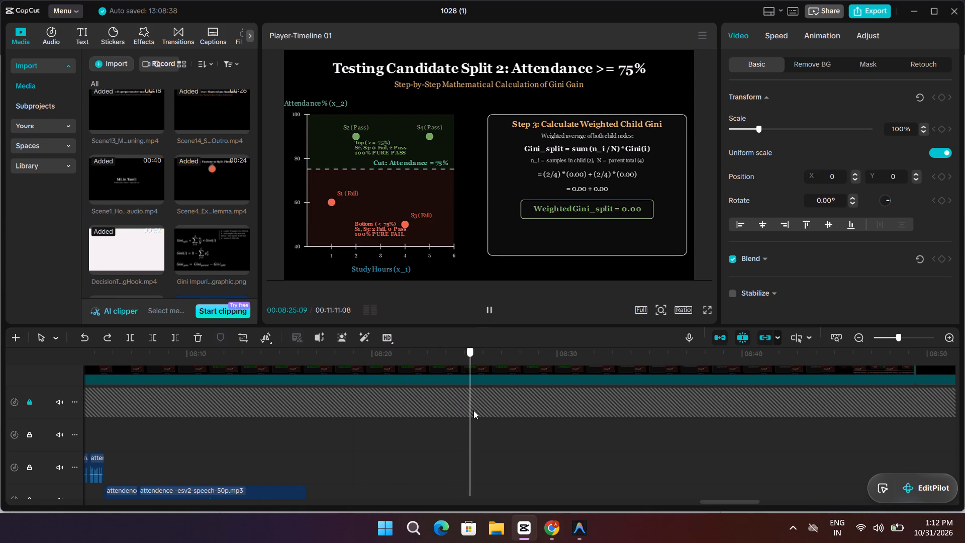
pyautogui.moveTo(473, 410); pyautogui.dragTo(564, 425)
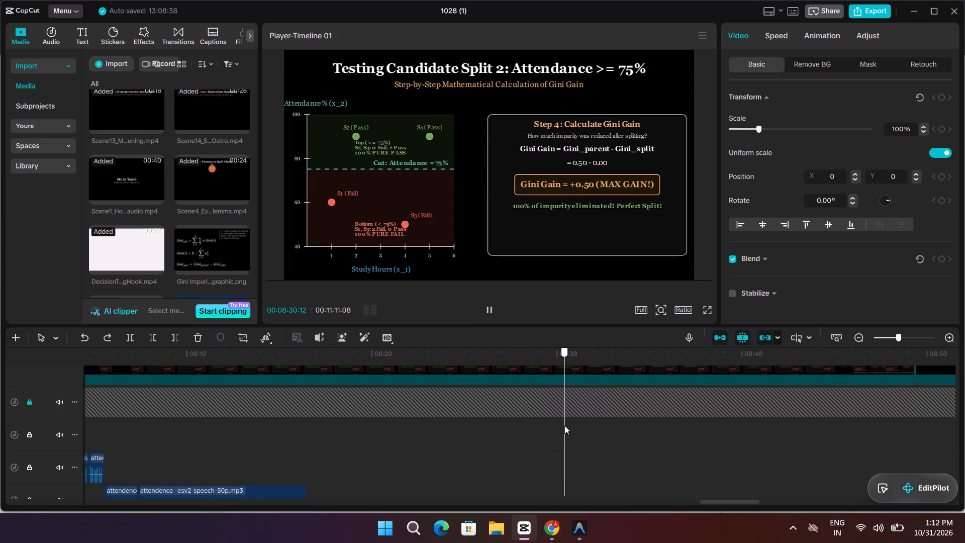
pyautogui.moveTo(564, 425); pyautogui.dragTo(519, 432)
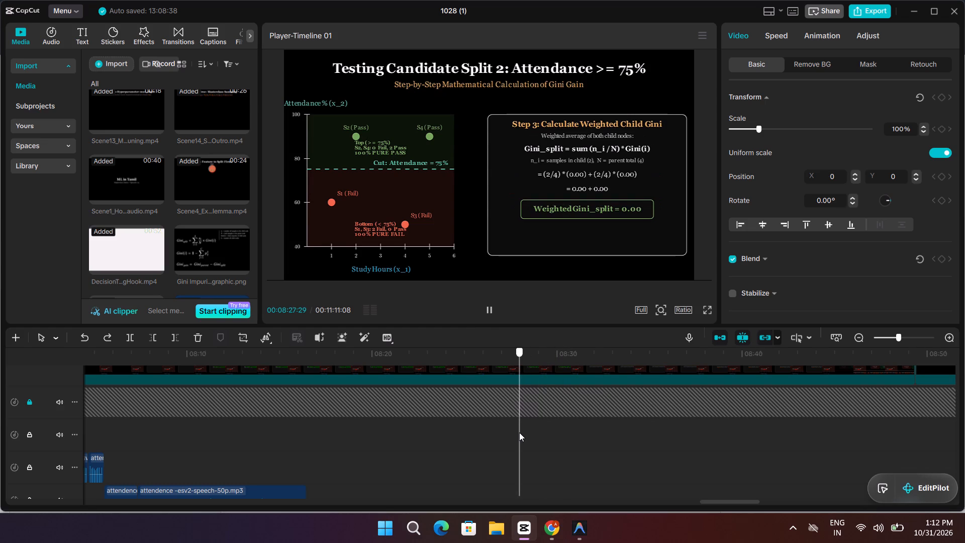
pyautogui.moveTo(519, 432); pyautogui.dragTo(591, 444)
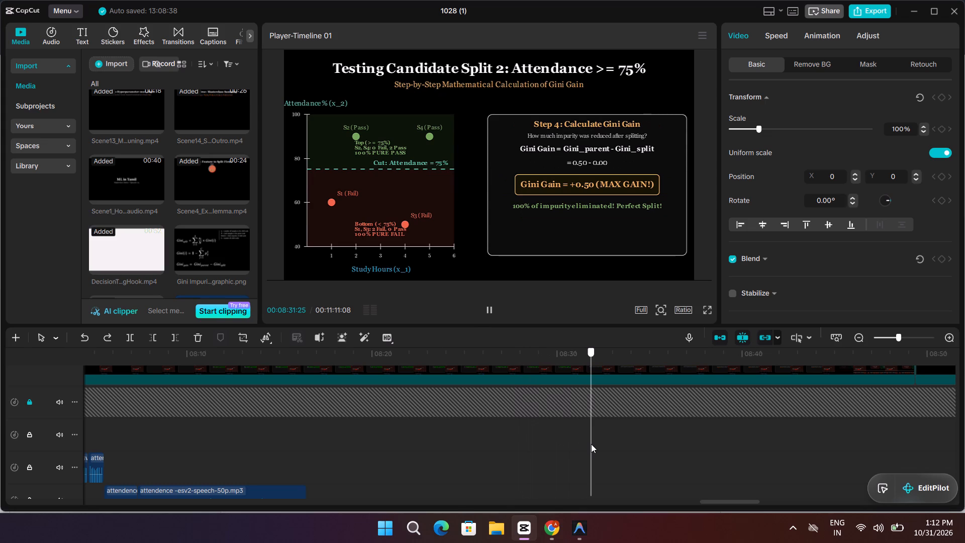
pyautogui.moveTo(591, 444); pyautogui.dragTo(611, 449)
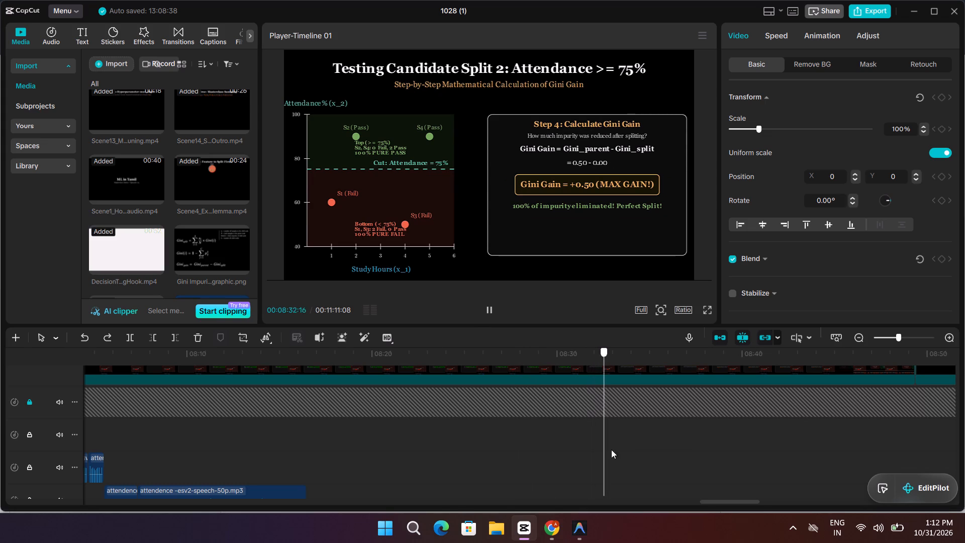
pyautogui.moveTo(611, 449); pyautogui.dragTo(634, 462)
pyautogui.moveTo(634, 462); pyautogui.dragTo(437, 470)
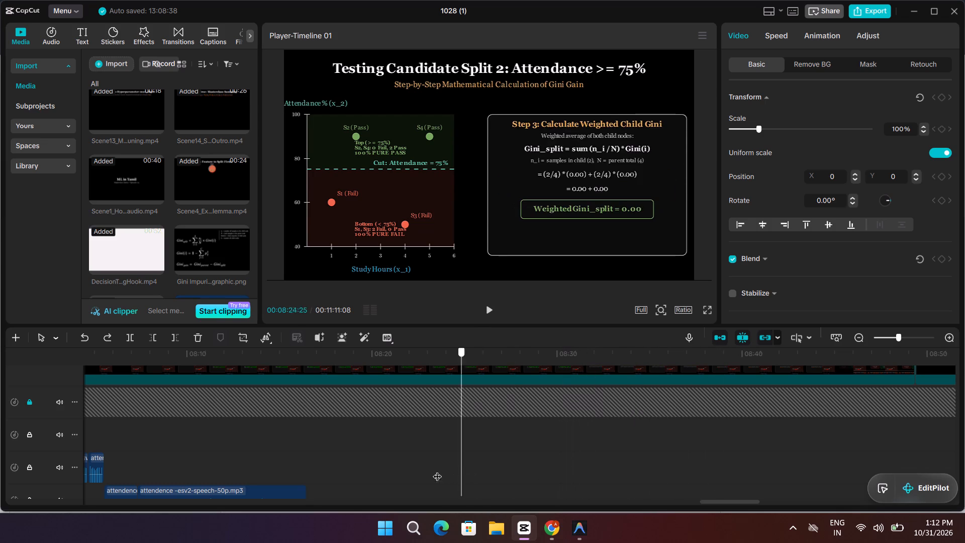
pyautogui.moveTo(437, 470); pyautogui.dragTo(172, 428)
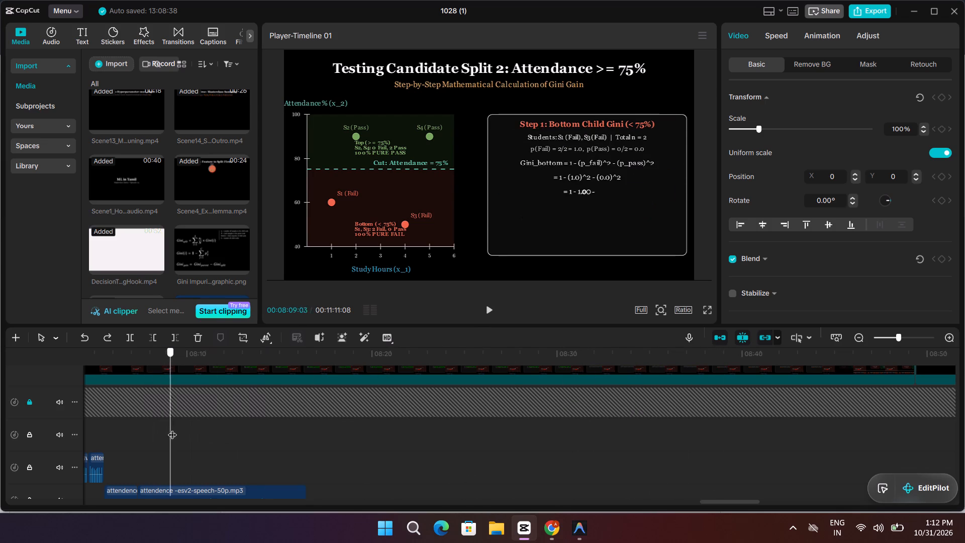
pyautogui.moveTo(172, 428); pyautogui.dragTo(351, 463)
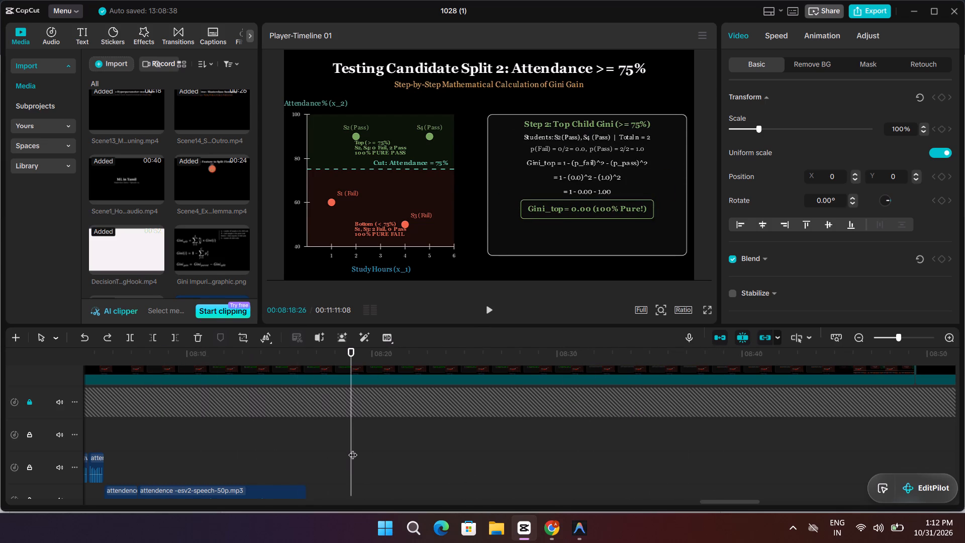
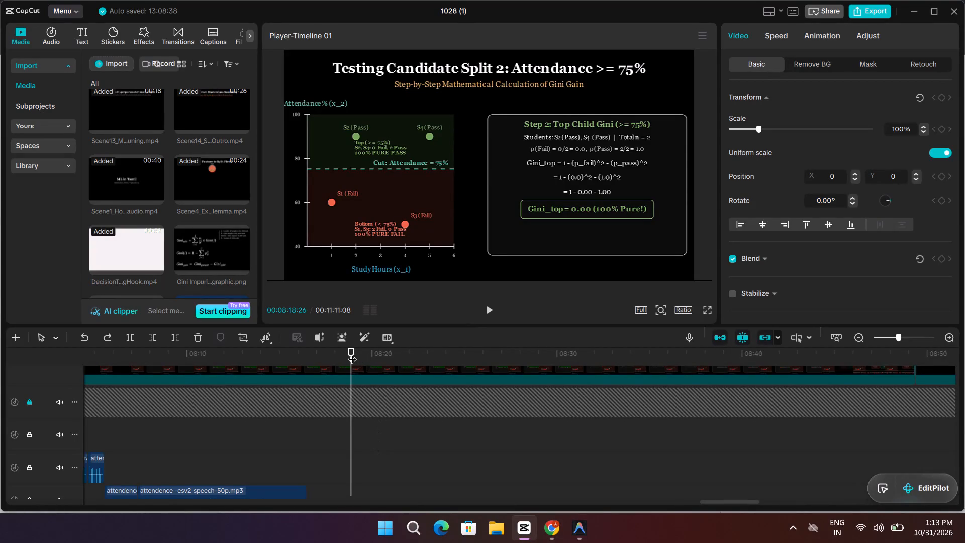
# Scrub back from Scene 9's top child Gini step to the bottom child step and return to the end of the attendance narration clip.
pyautogui.moveTo(350, 352); pyautogui.dragTo(350, 352)
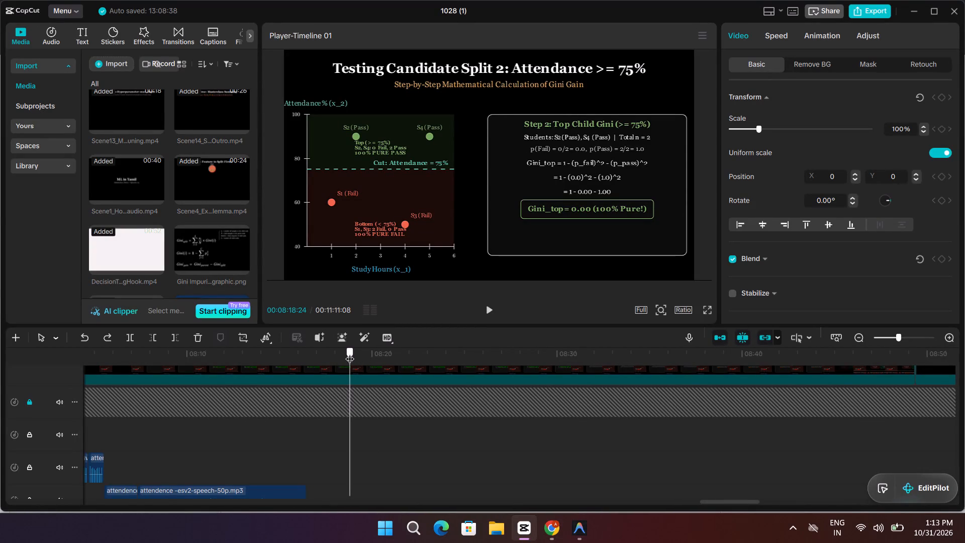
pyautogui.moveTo(350, 352); pyautogui.dragTo(353, 352)
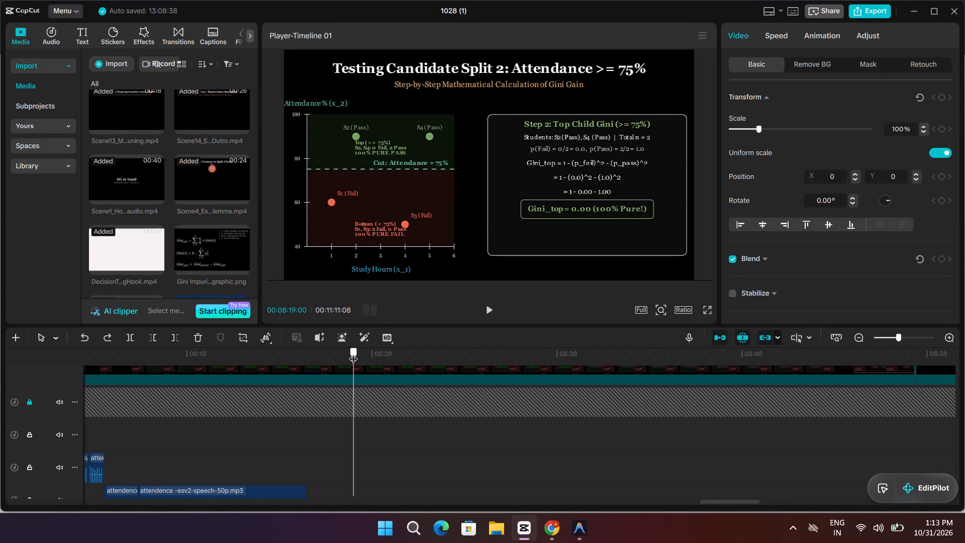
pyautogui.moveTo(353, 352); pyautogui.dragTo(275, 352)
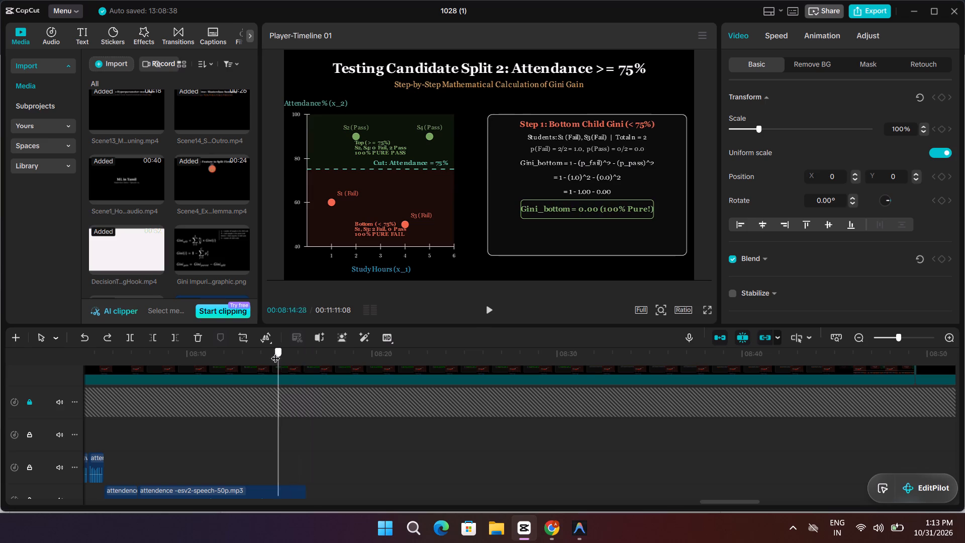
pyautogui.moveTo(275, 352); pyautogui.dragTo(308, 351)
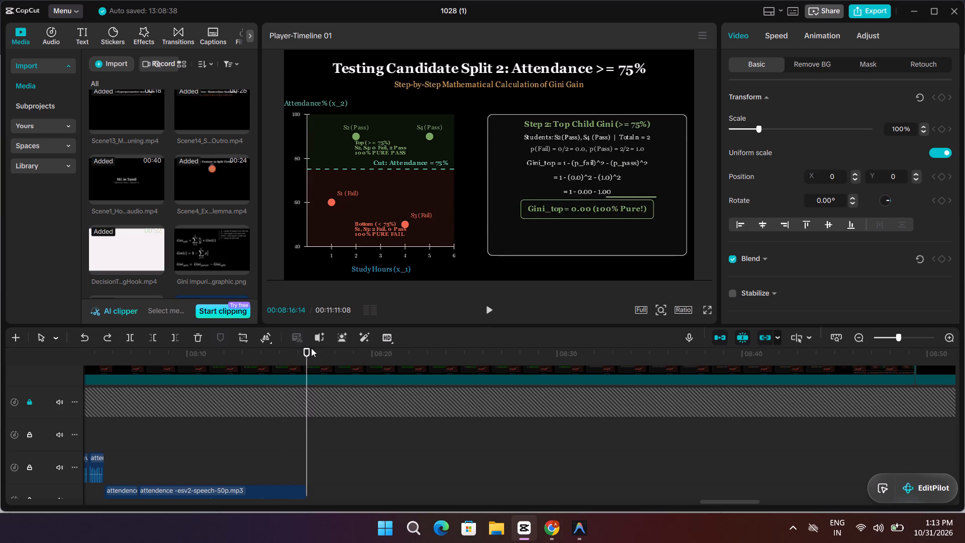
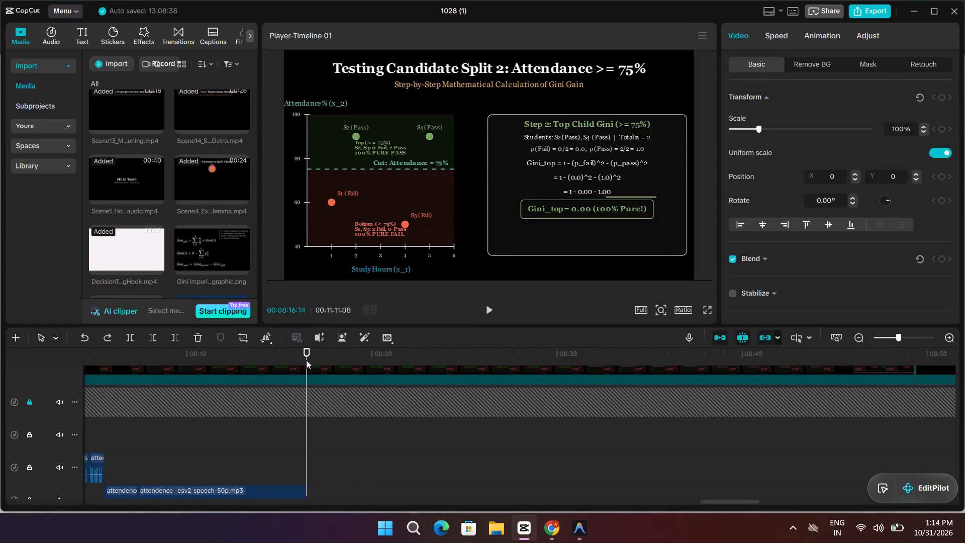
# Scrub through Scene 9's attendance split visuals, from the child Gini steps through Gini gain to the resulting decision tree and the scene's end.
pyautogui.moveTo(305, 356); pyautogui.dragTo(263, 354)
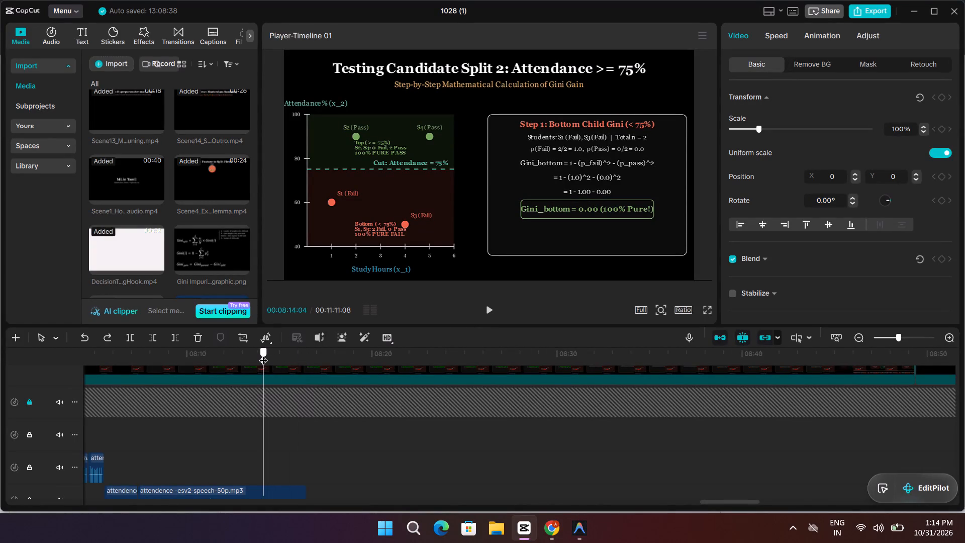
pyautogui.moveTo(263, 354); pyautogui.dragTo(303, 357)
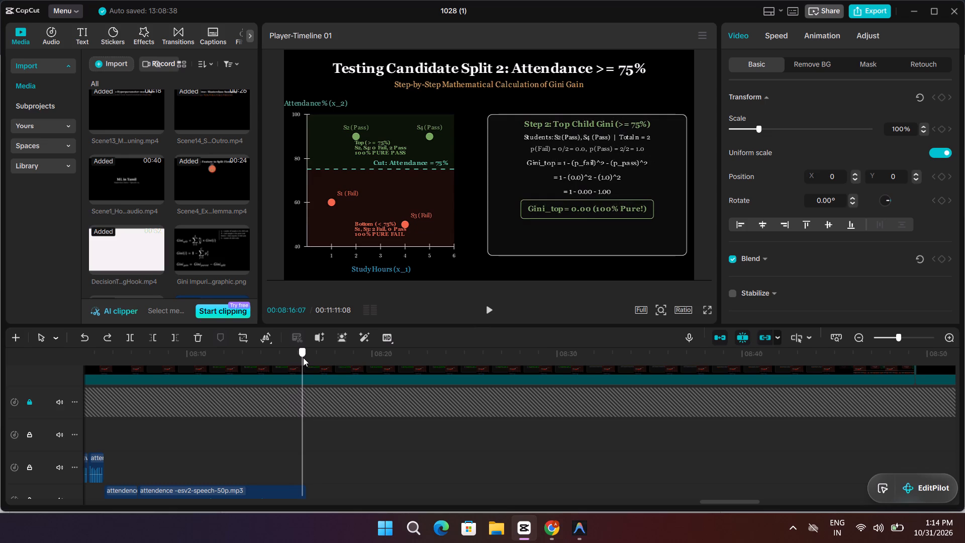
pyautogui.moveTo(303, 357); pyautogui.dragTo(326, 362)
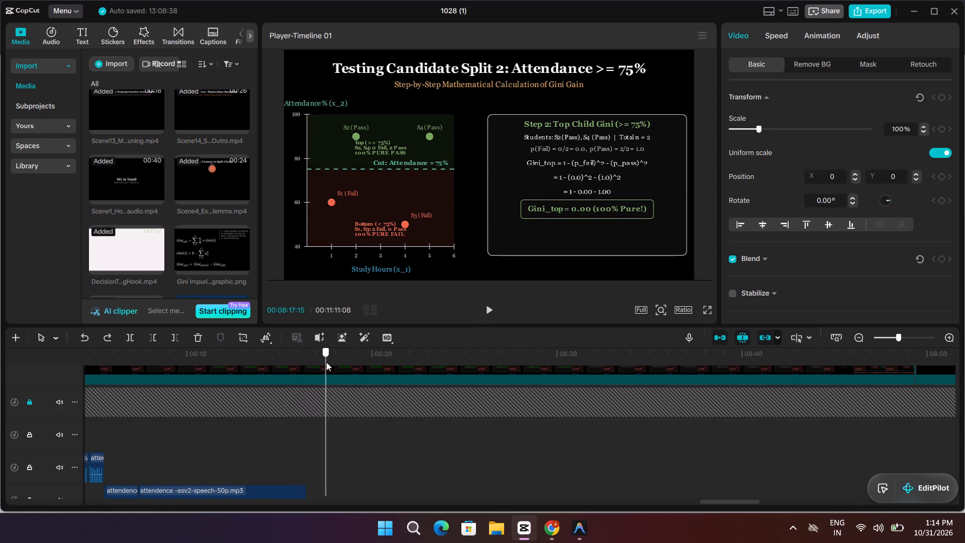
pyautogui.moveTo(326, 362); pyautogui.dragTo(414, 366)
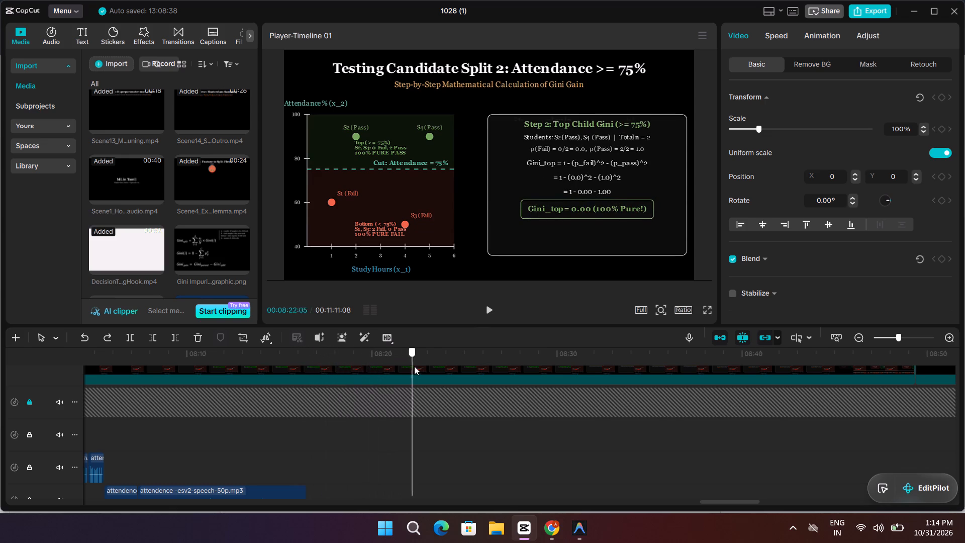
pyautogui.moveTo(414, 366); pyautogui.dragTo(441, 363)
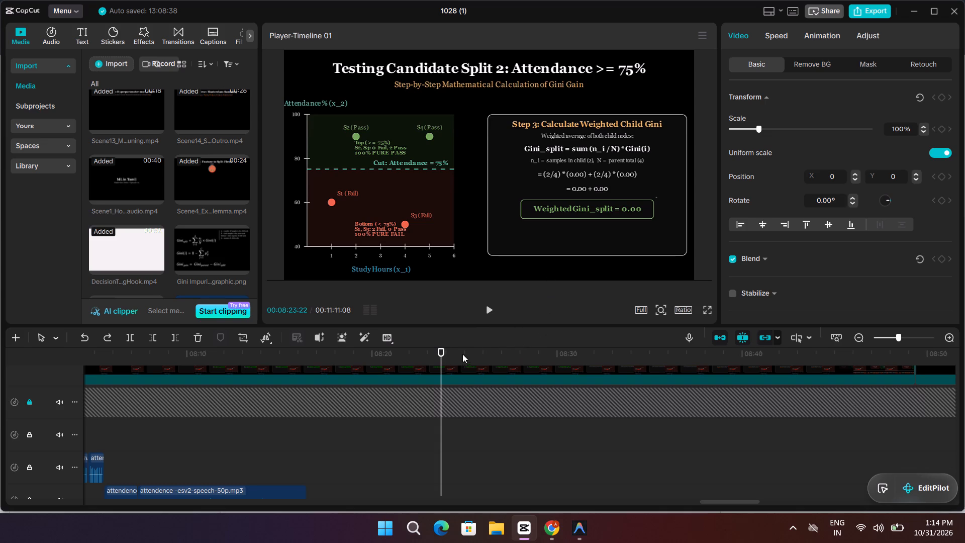
pyautogui.moveTo(438, 357); pyautogui.dragTo(460, 359)
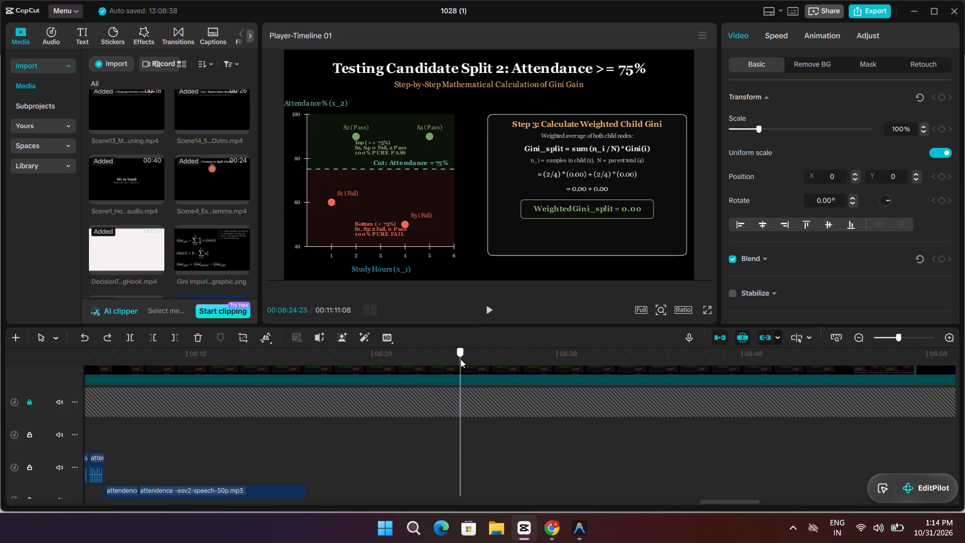
pyautogui.moveTo(460, 359); pyautogui.dragTo(561, 371)
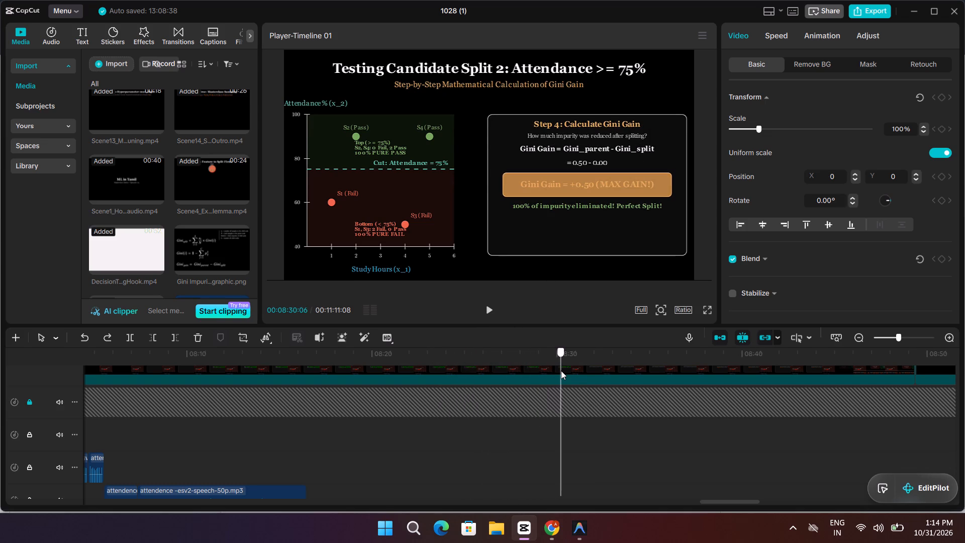
pyautogui.moveTo(561, 371); pyautogui.dragTo(576, 373)
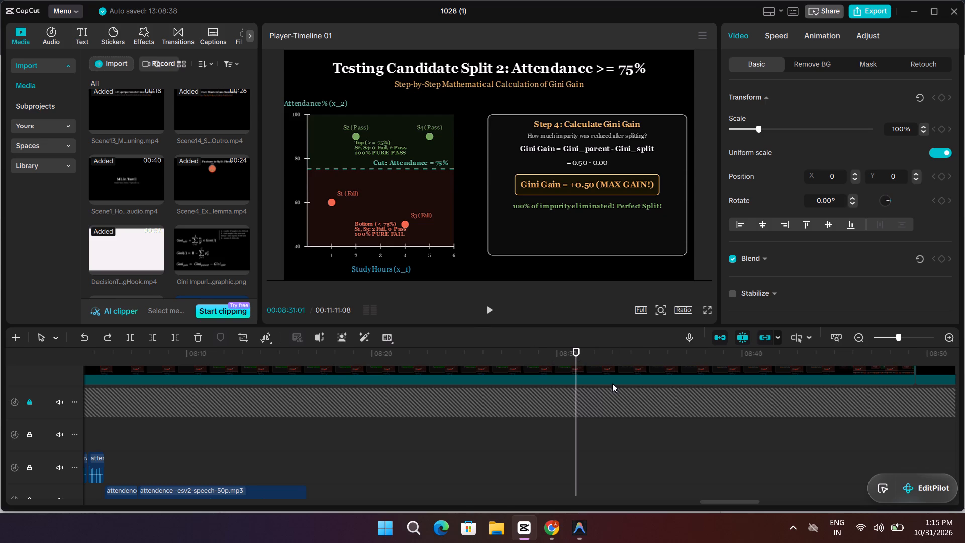
pyautogui.moveTo(574, 360); pyautogui.dragTo(935, 372)
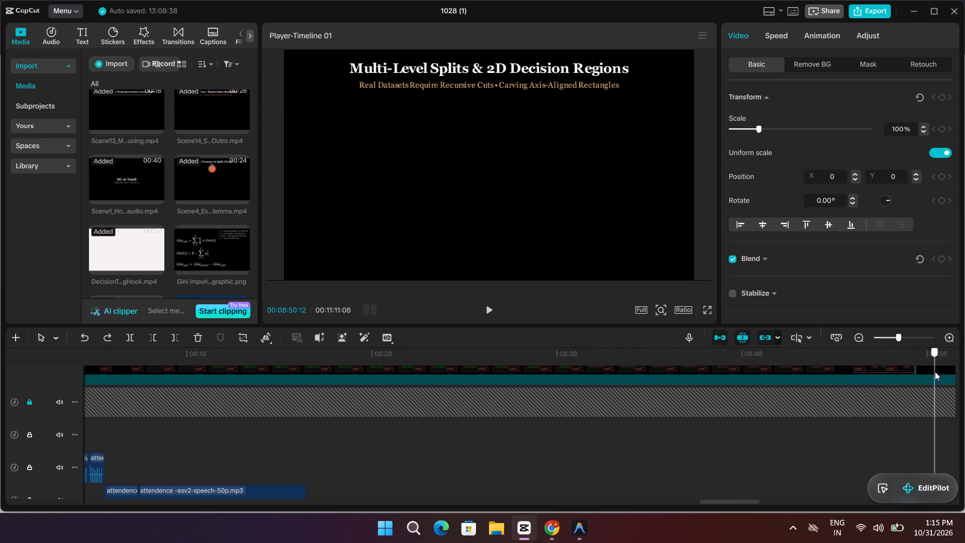
pyautogui.moveTo(935, 372); pyautogui.dragTo(566, 411)
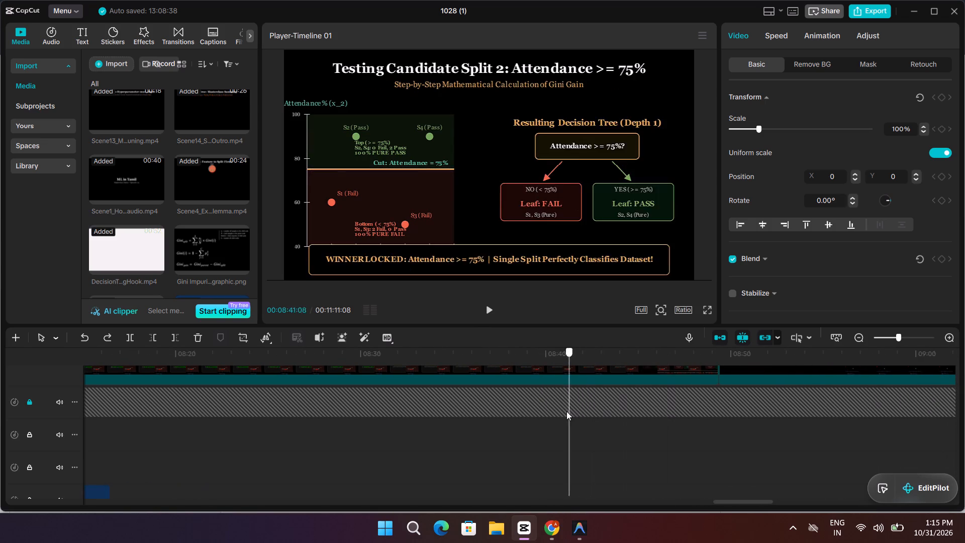
pyautogui.moveTo(566, 411); pyautogui.dragTo(464, 422)
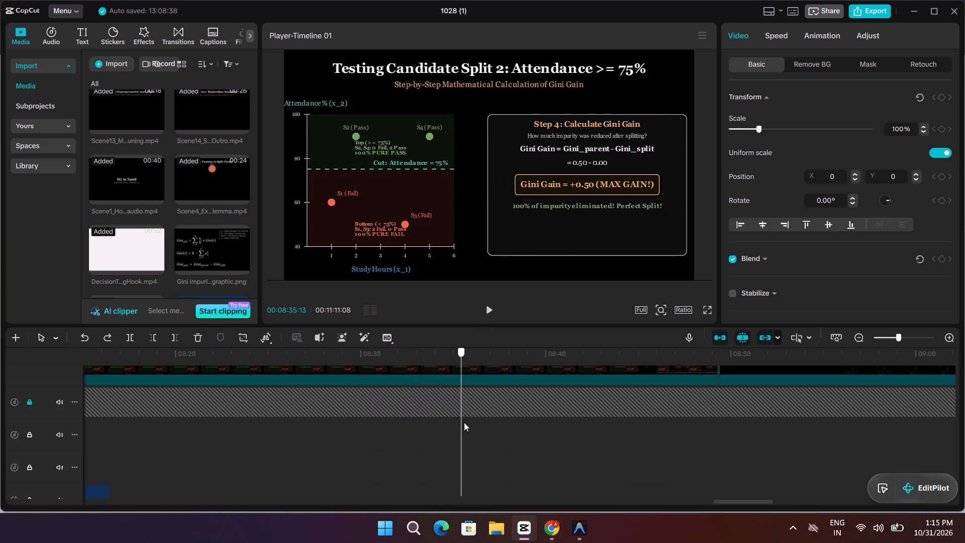
pyautogui.moveTo(464, 422); pyautogui.dragTo(702, 453)
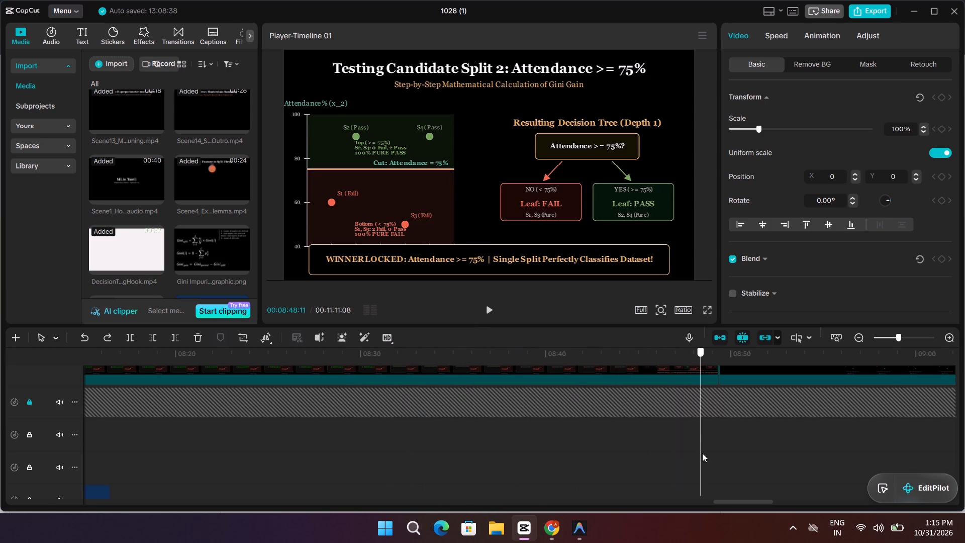
# Insert Scene4_Extra_TreeDilemma.mp4 into the main video track directly after Scene 9, at 00:08:49:11.
pyautogui.moveTo(702, 453); pyautogui.dragTo(720, 456)
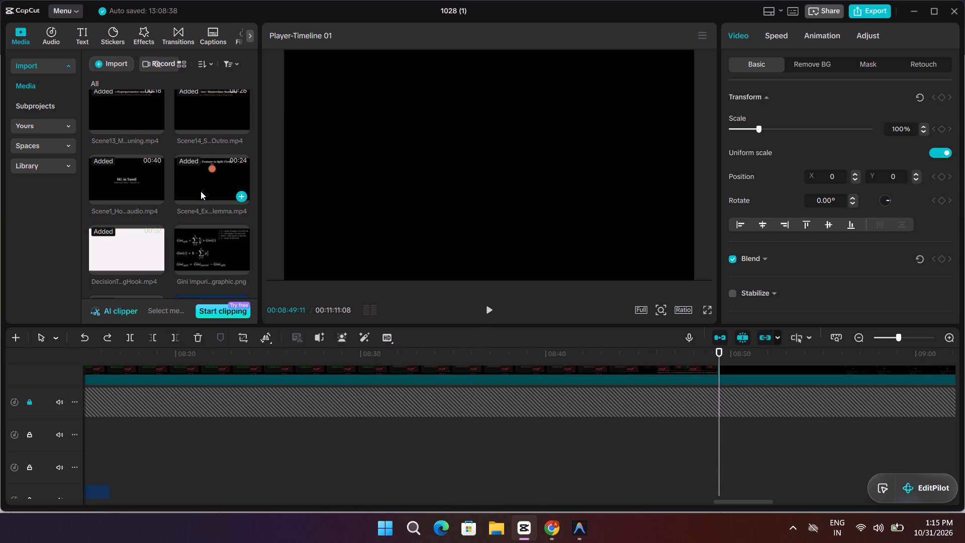
pyautogui.scroll(3, 201, 192)
pyautogui.scroll(-6, 201, 196)
pyautogui.scroll(2, 202, 199)
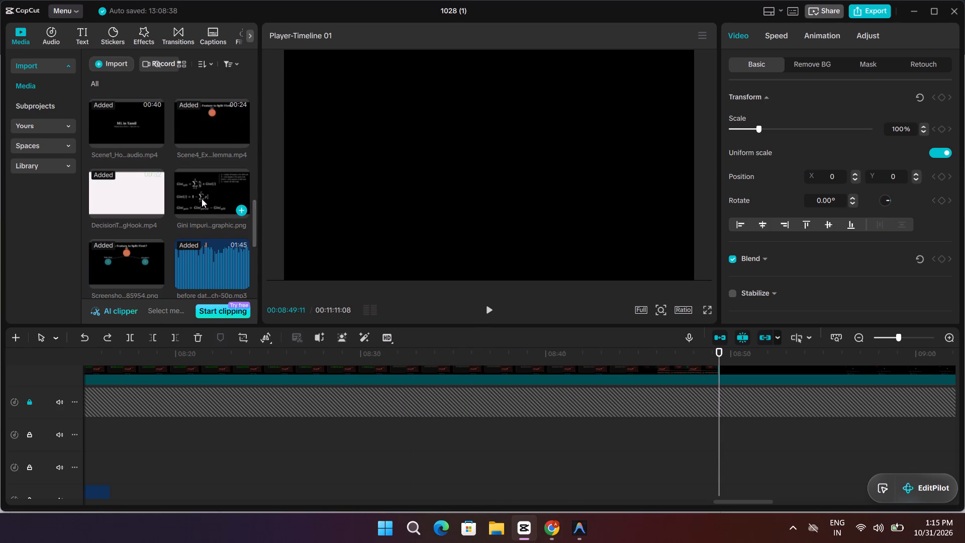
pyautogui.scroll(1, 202, 199)
pyautogui.moveTo(201, 189); pyautogui.dragTo(713, 383)
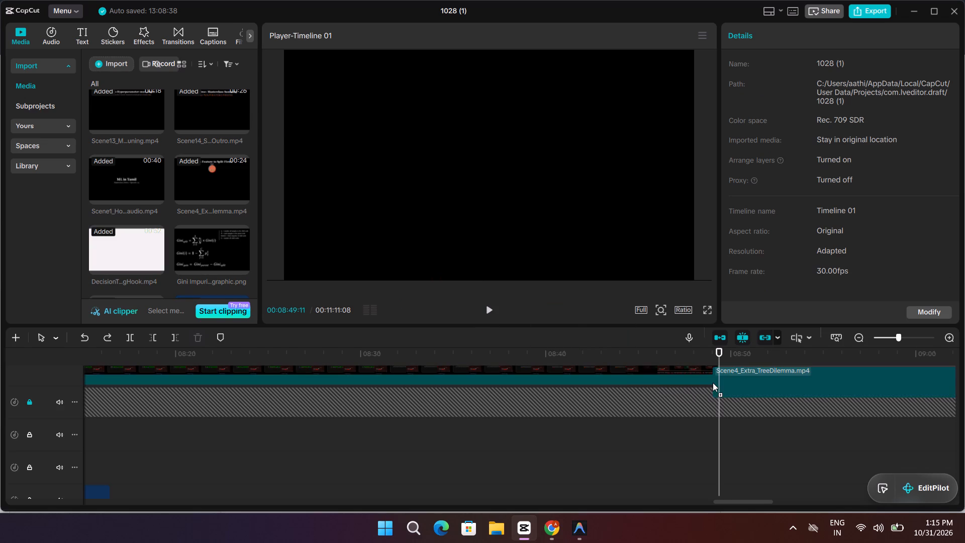
pyautogui.moveTo(713, 383); pyautogui.dragTo(714, 372)
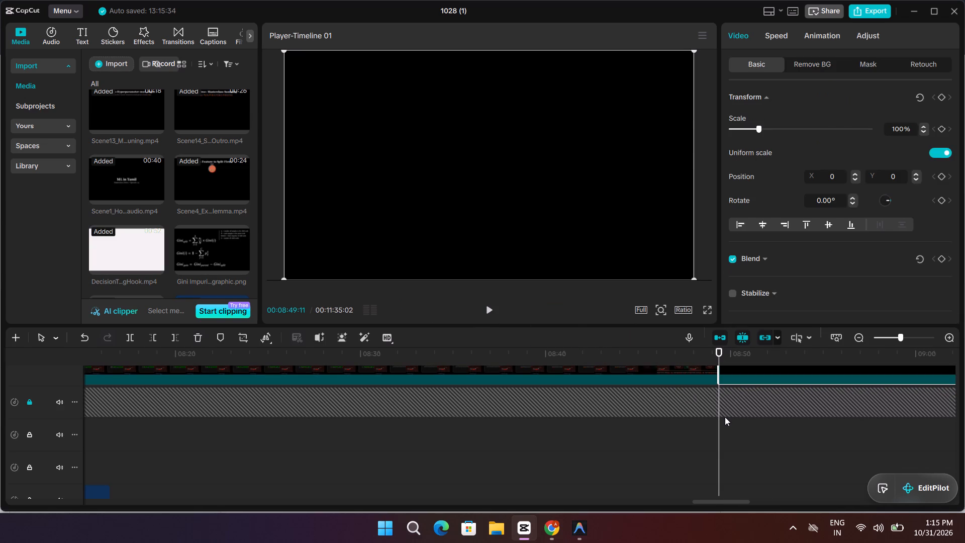
pyautogui.moveTo(713, 412); pyautogui.dragTo(731, 415)
pyautogui.scroll(3, 742, 411)
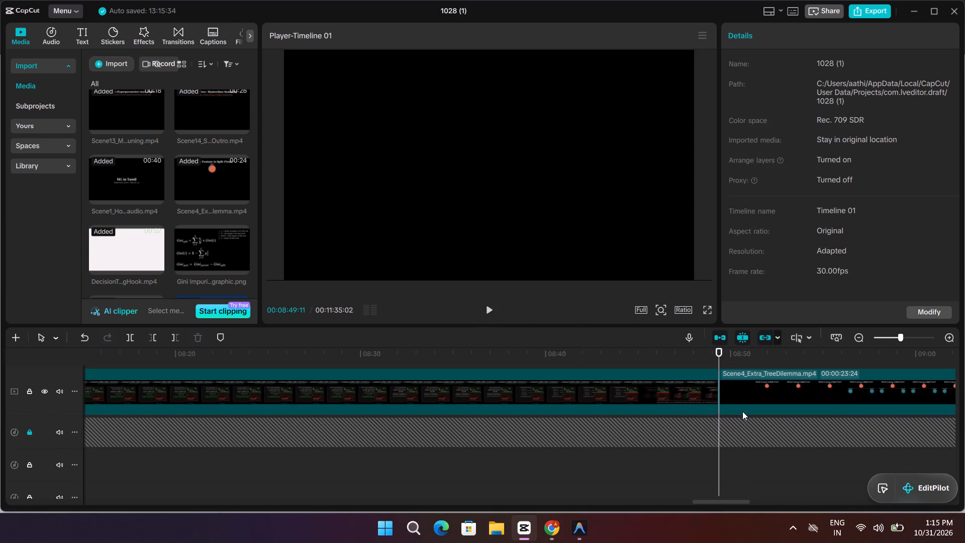
# Scrub through the inserted TreeDilemma clip to review its root, Study Hours and Attendance split visuals up to the impurity banner.
pyautogui.moveTo(718, 360); pyautogui.dragTo(935, 380)
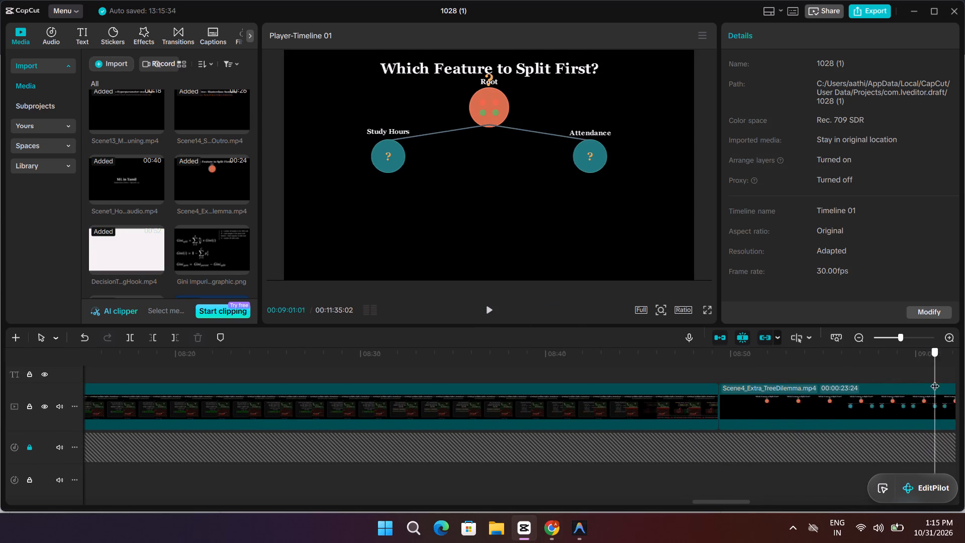
pyautogui.moveTo(935, 380); pyautogui.dragTo(894, 390)
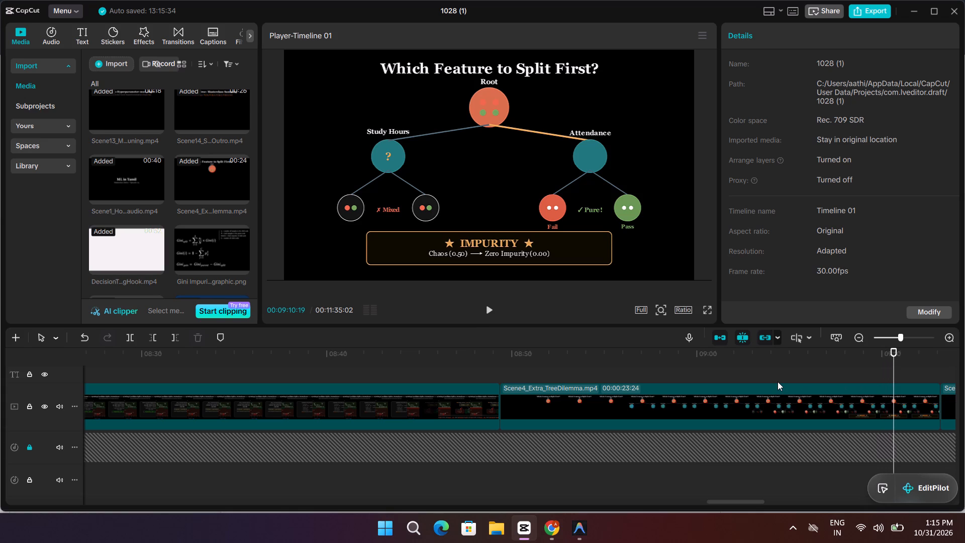
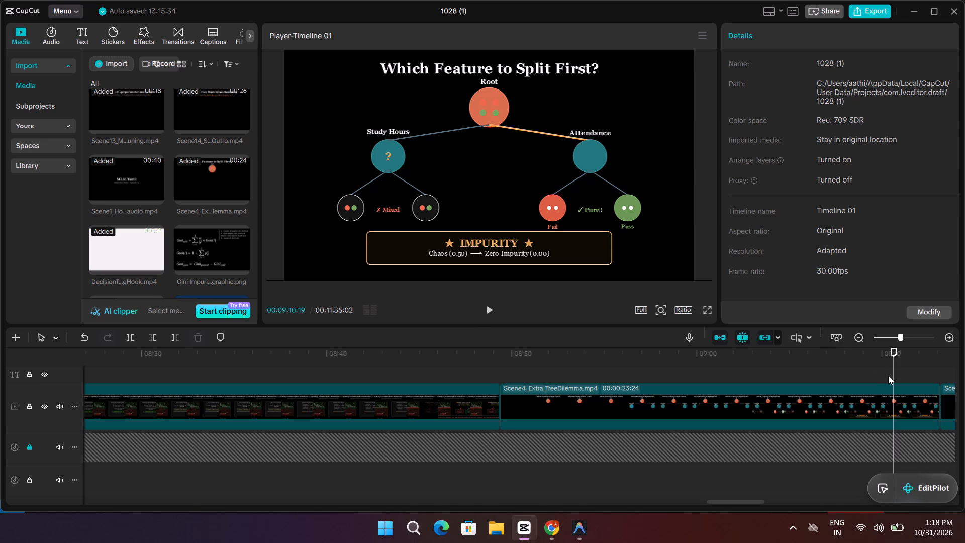
pyautogui.moveTo(894, 370); pyautogui.dragTo(915, 372)
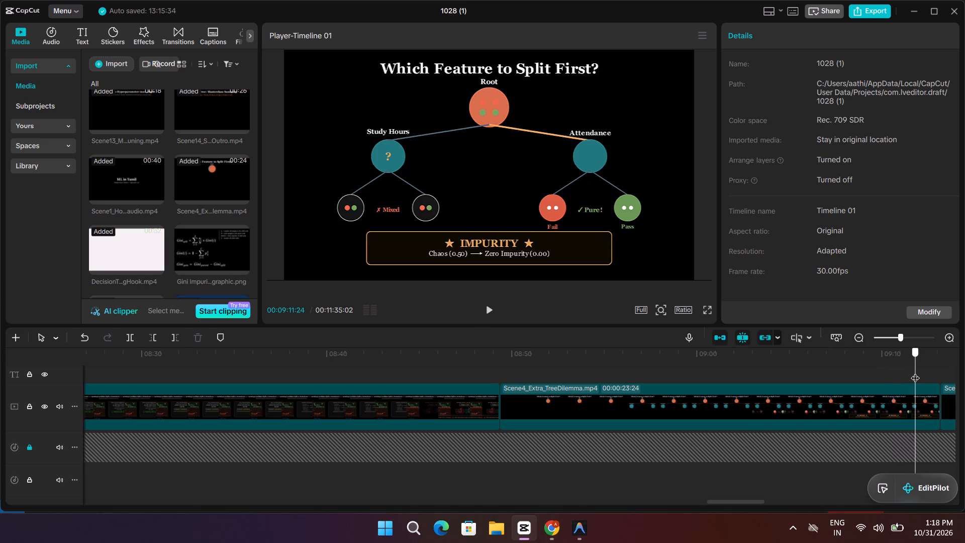
pyautogui.moveTo(915, 372); pyautogui.dragTo(916, 372)
pyautogui.moveTo(916, 372); pyautogui.dragTo(920, 372)
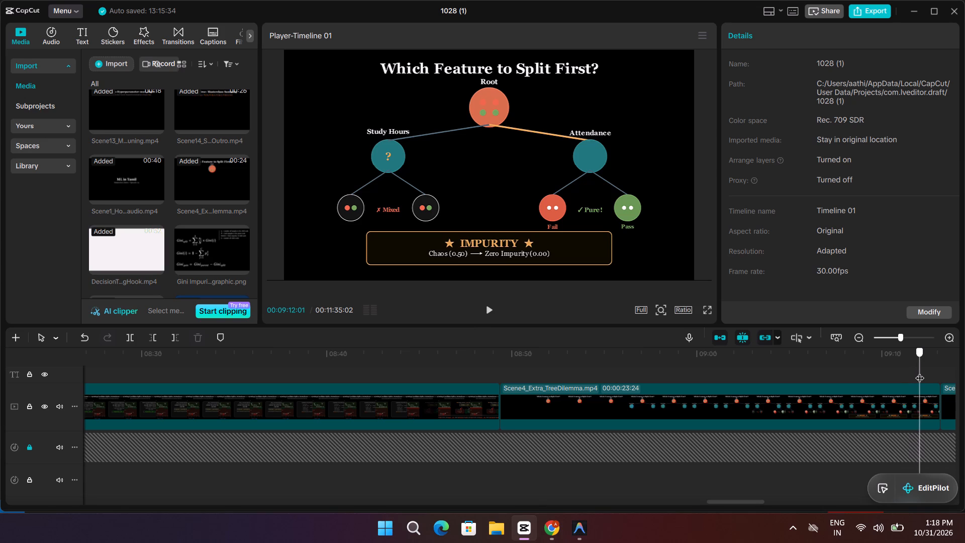
pyautogui.moveTo(920, 372); pyautogui.dragTo(934, 372)
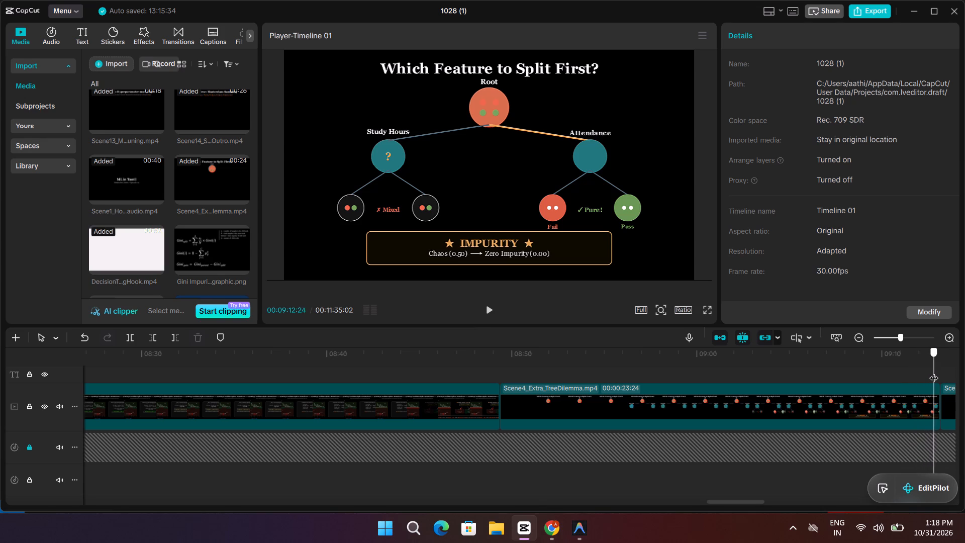
# Scrub the opening of the Scene10_MultiLevelSplits clip to review its title, the Attendance cut and the added S5 student point.
pyautogui.moveTo(934, 372); pyautogui.dragTo(891, 372)
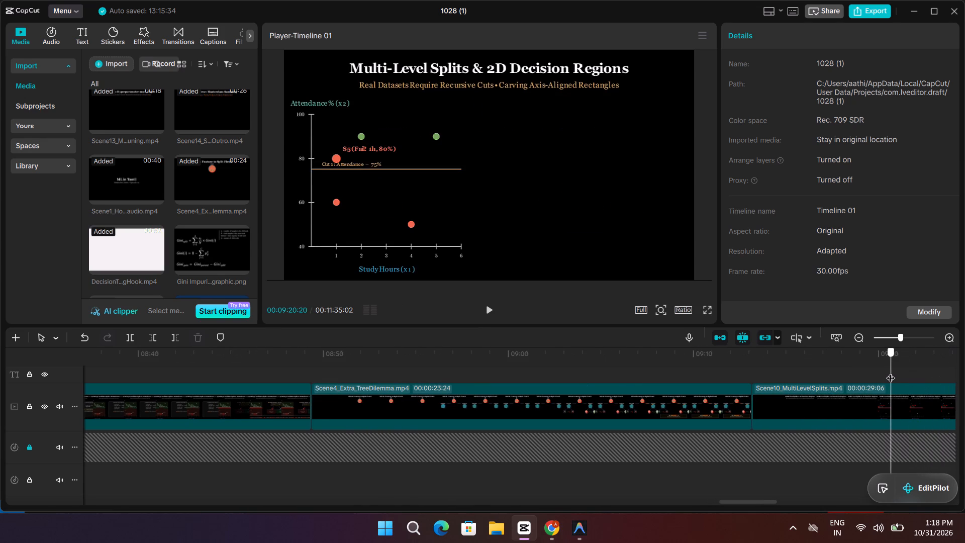
pyautogui.moveTo(891, 372); pyautogui.dragTo(922, 372)
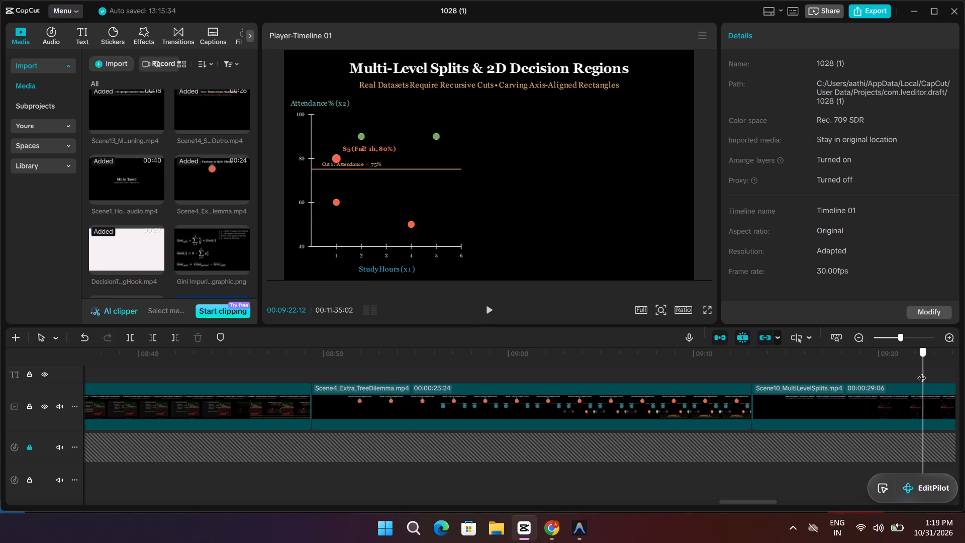
pyautogui.moveTo(922, 372); pyautogui.dragTo(759, 371)
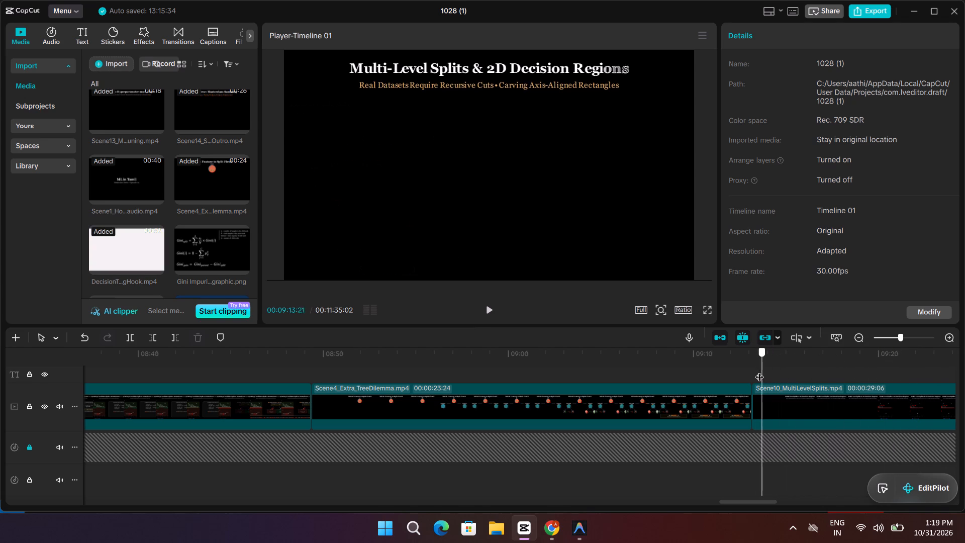
pyautogui.moveTo(759, 371); pyautogui.dragTo(765, 371)
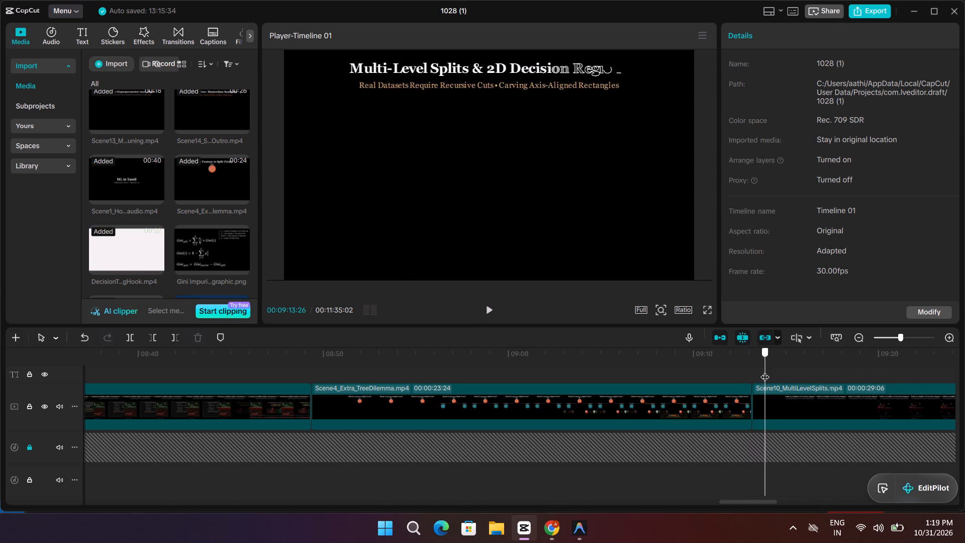
pyautogui.moveTo(765, 371); pyautogui.dragTo(774, 371)
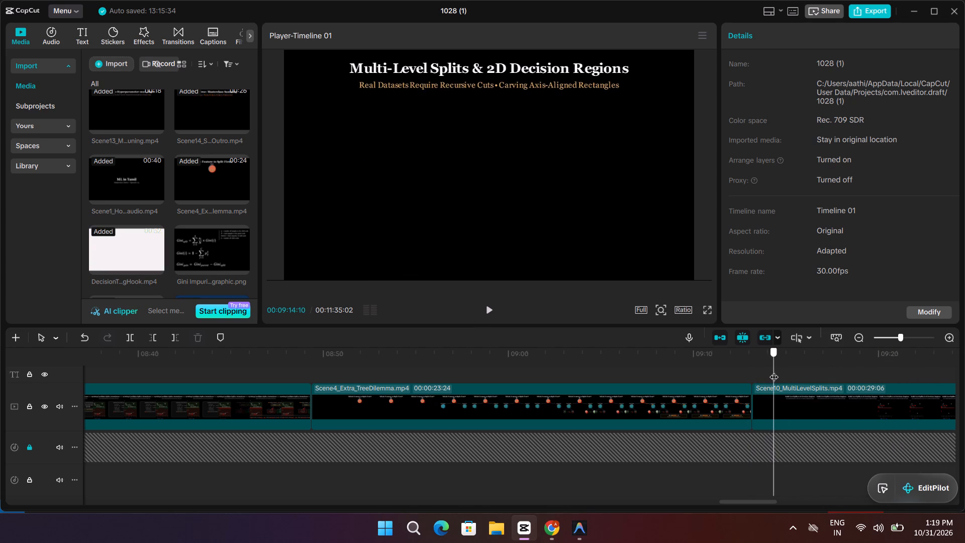
pyautogui.moveTo(774, 371); pyautogui.dragTo(800, 369)
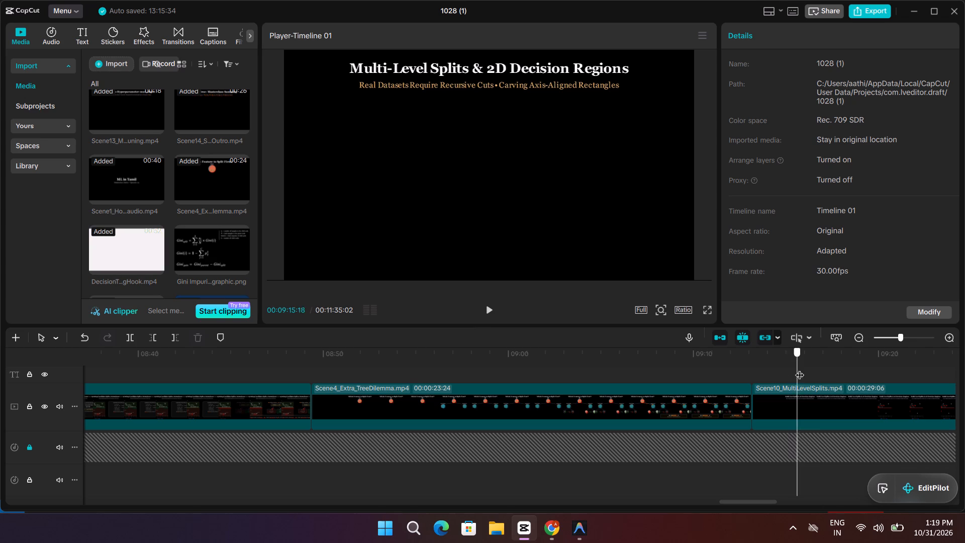
pyautogui.moveTo(800, 369); pyautogui.dragTo(869, 363)
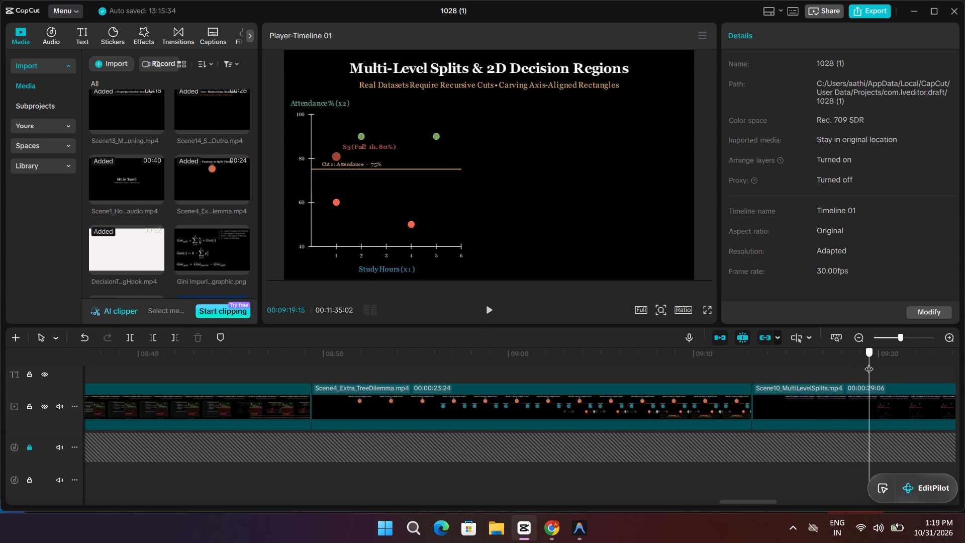
pyautogui.moveTo(869, 363); pyautogui.dragTo(886, 363)
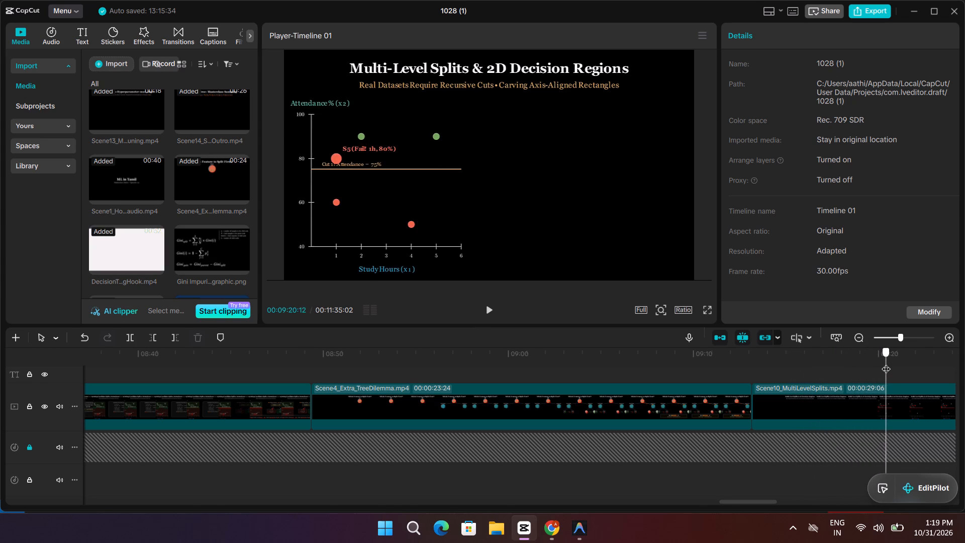
pyautogui.moveTo(886, 363); pyautogui.dragTo(908, 358)
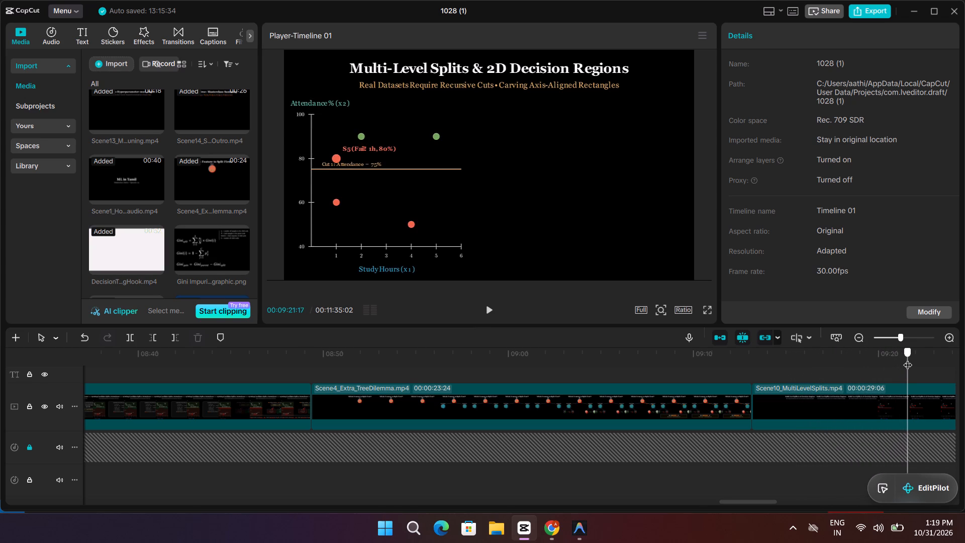
pyautogui.moveTo(908, 358); pyautogui.dragTo(909, 358)
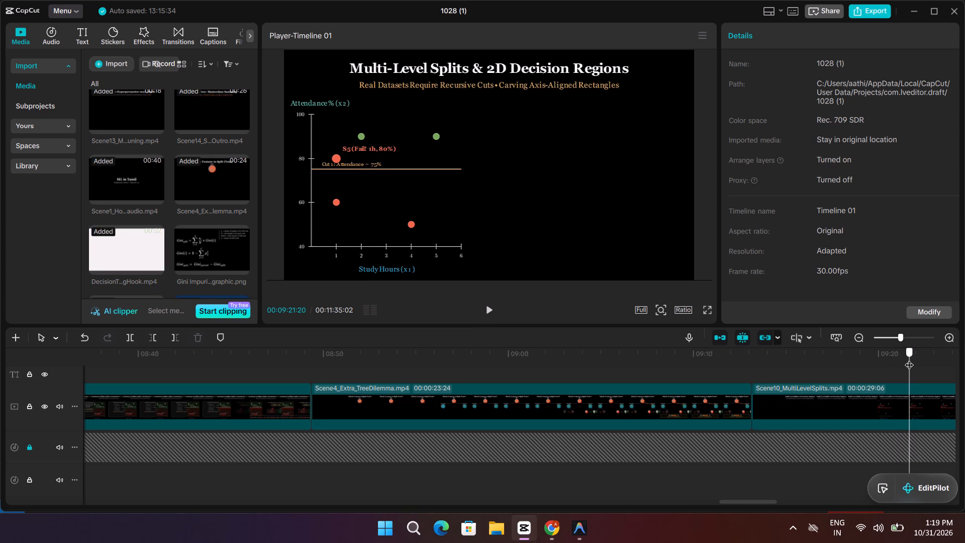
pyautogui.moveTo(909, 358); pyautogui.dragTo(938, 355)
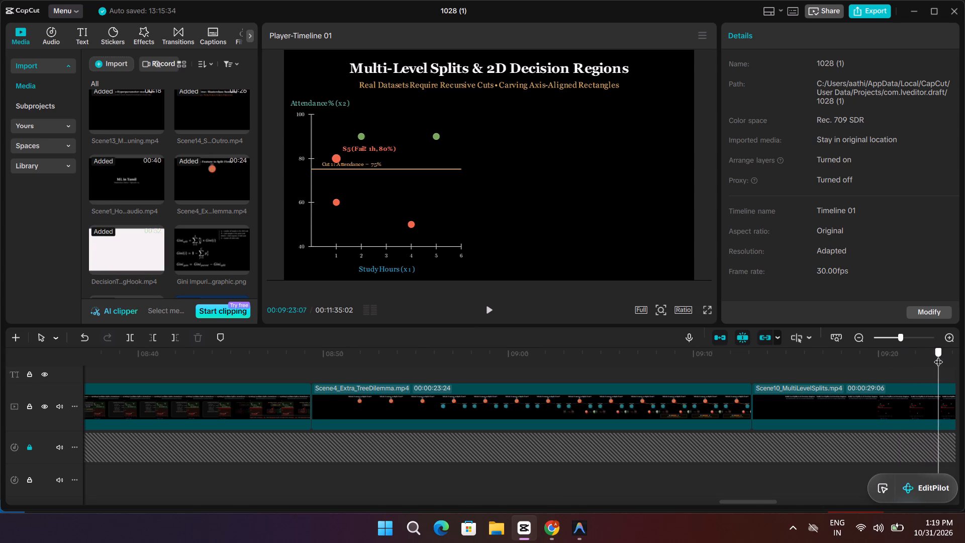
# Scrub further through the Scene 10 clip to review the Hours = 2.5 cut and the three shaded decision regions.
pyautogui.moveTo(938, 355); pyautogui.dragTo(890, 364)
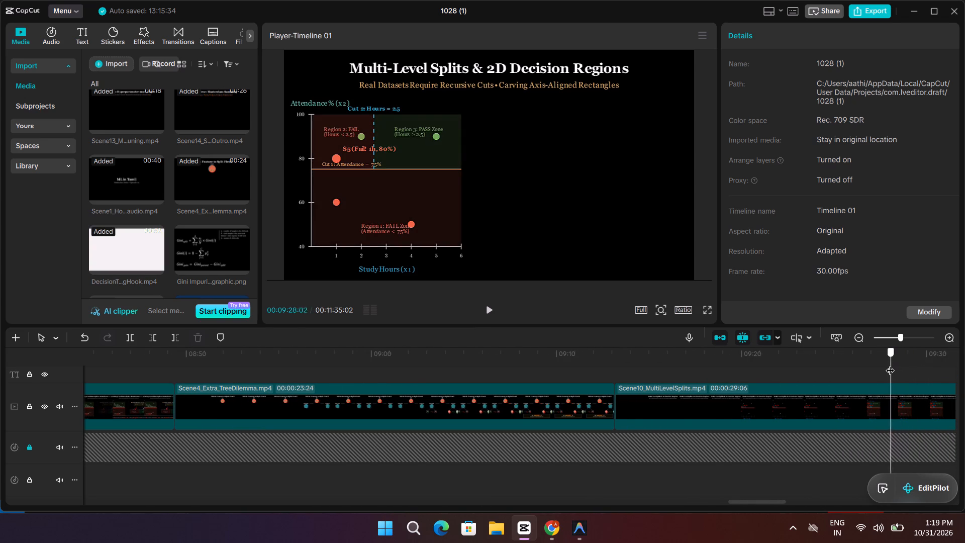
pyautogui.moveTo(890, 364); pyautogui.dragTo(886, 364)
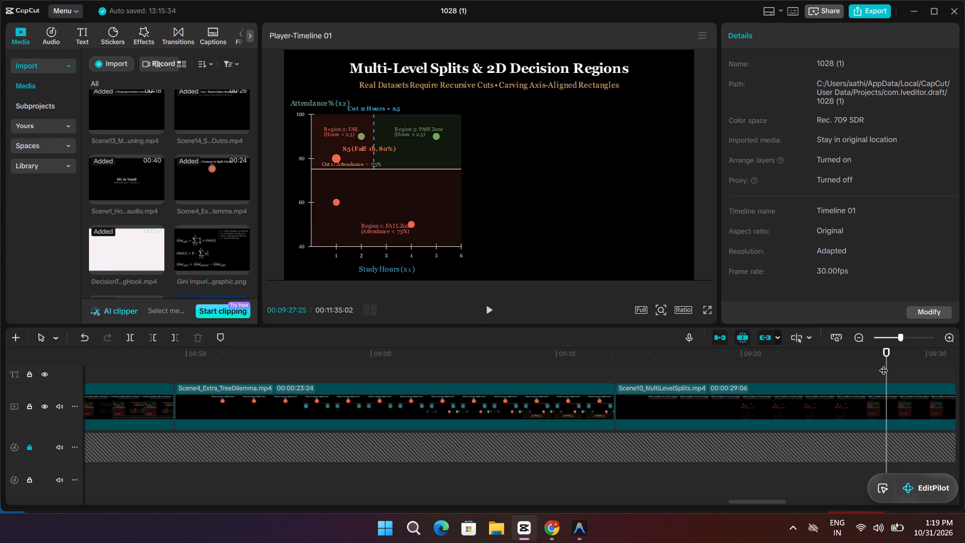
pyautogui.moveTo(886, 366); pyautogui.dragTo(931, 368)
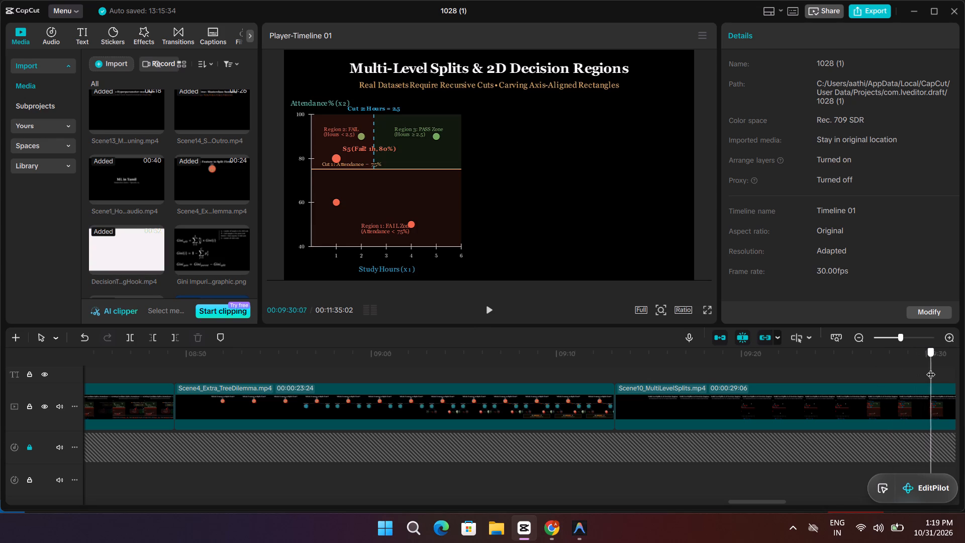
pyautogui.moveTo(931, 368); pyautogui.dragTo(937, 368)
# Switch to the Google Docs voiceover script in Chrome and read the narration from the attendance split through the multi-level splits section.
pyautogui.hotkey('alt', 'Tab')
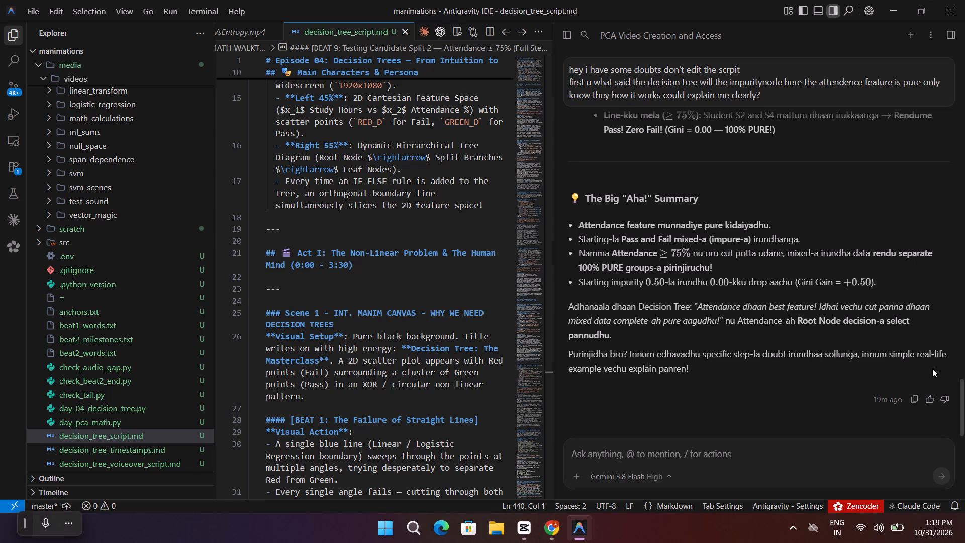
pyautogui.hotkey('alt', 'Tab')
pyautogui.hotkey('alt', 'Tab')
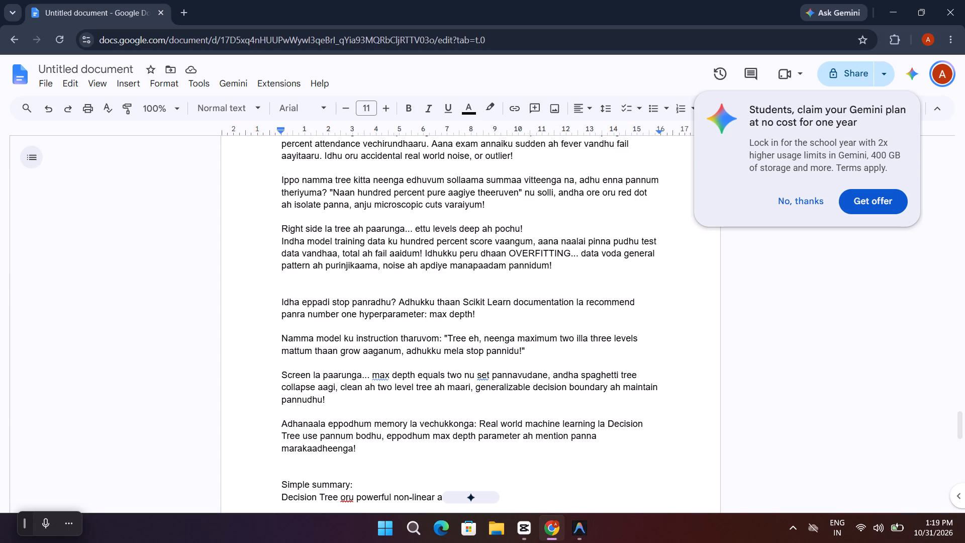
pyautogui.scroll(5, 444, 404)
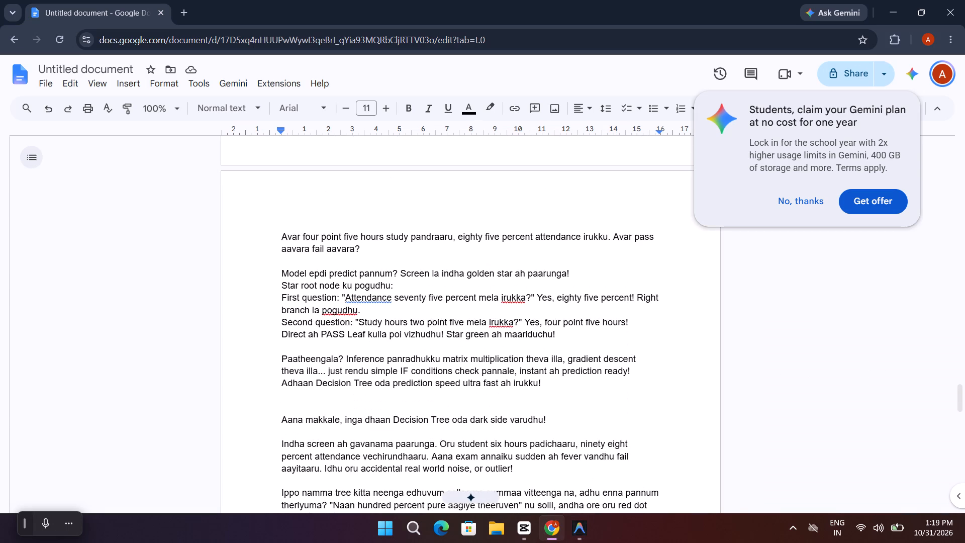
pyautogui.scroll(7, 444, 404)
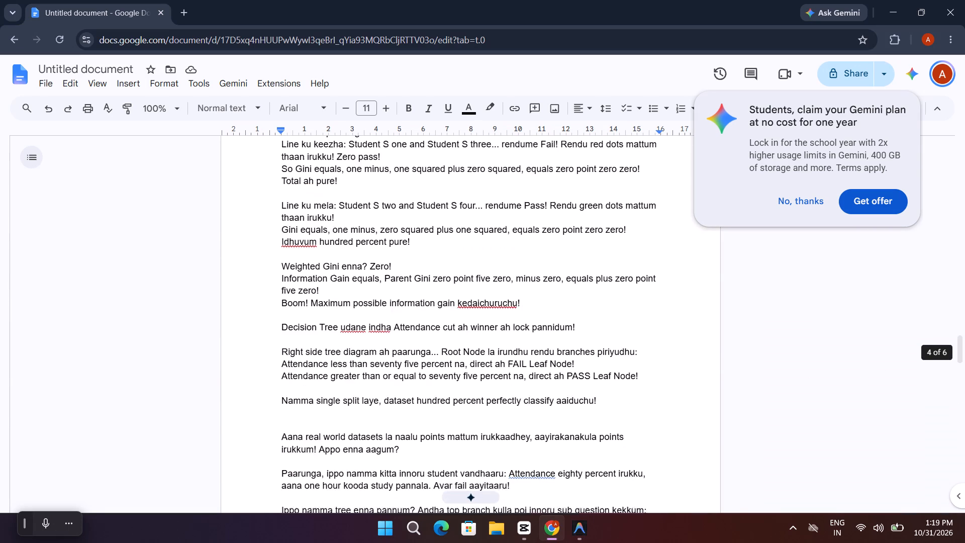
pyautogui.scroll(7, 444, 404)
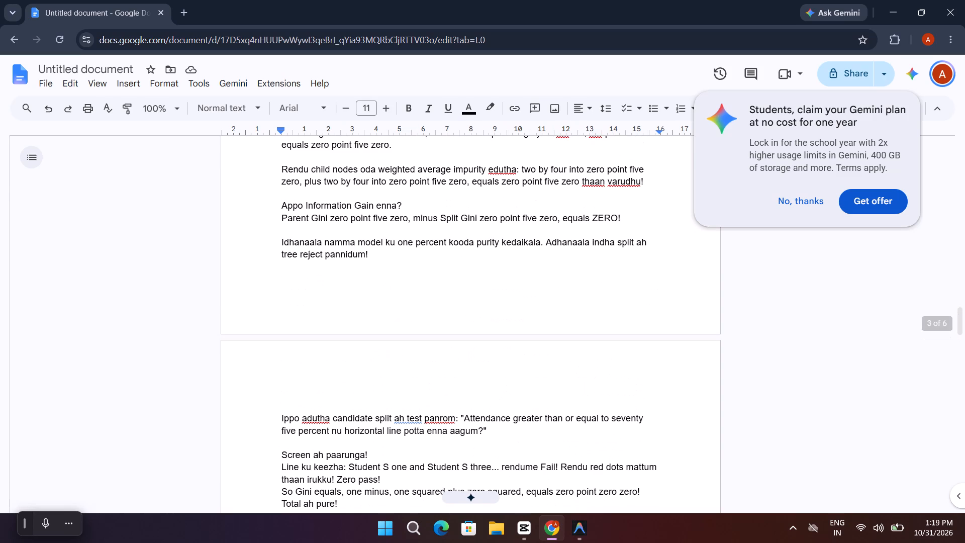
pyautogui.scroll(-3, 444, 404)
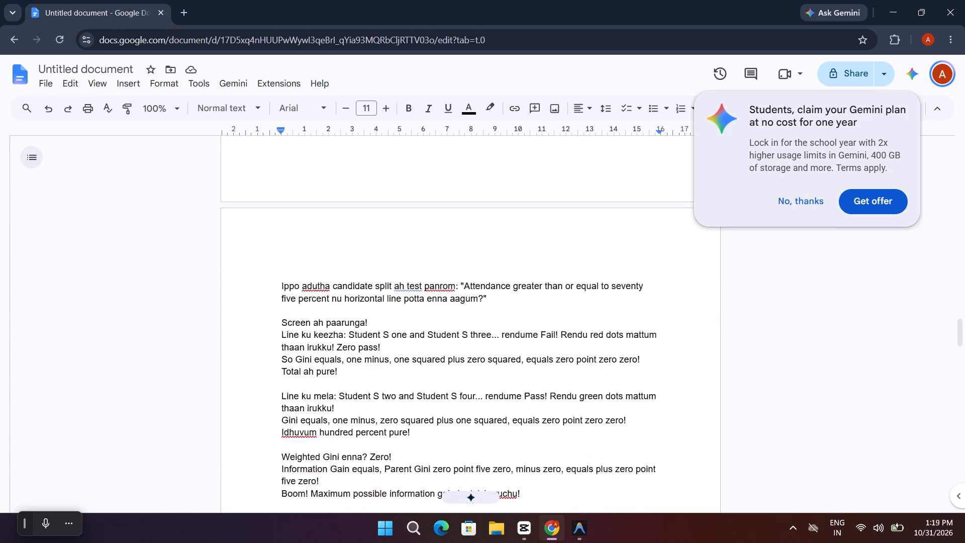
pyautogui.scroll(-1, 440, 405)
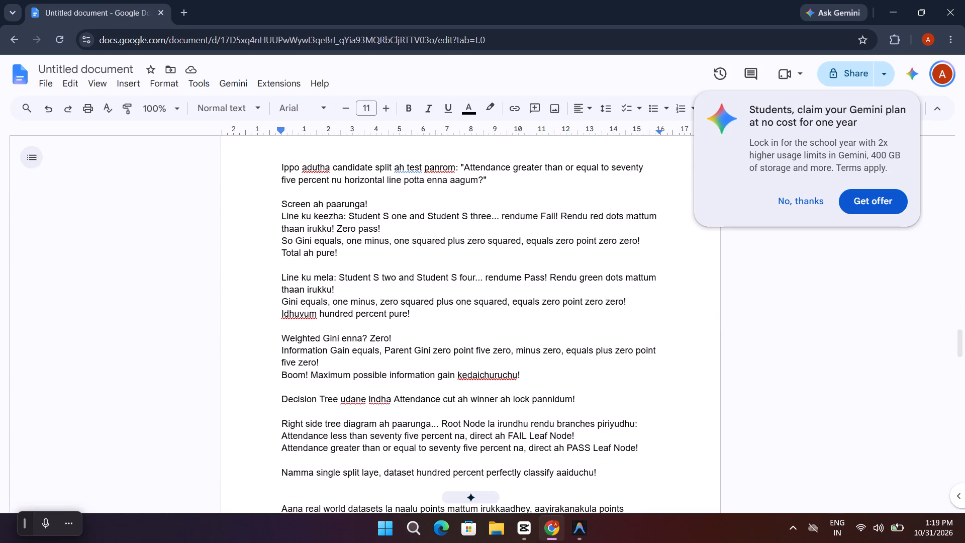
pyautogui.scroll(-1, 368, 404)
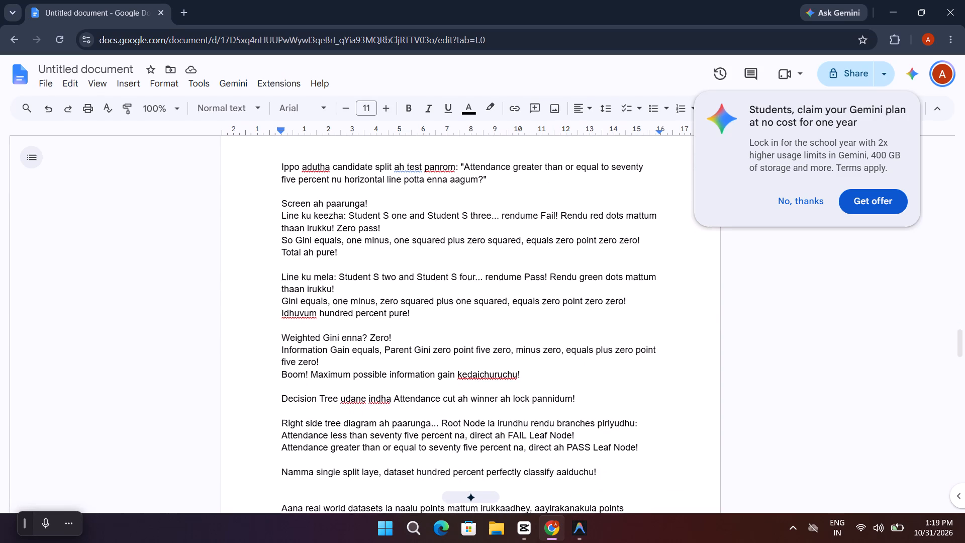
pyautogui.scroll(-2, 368, 404)
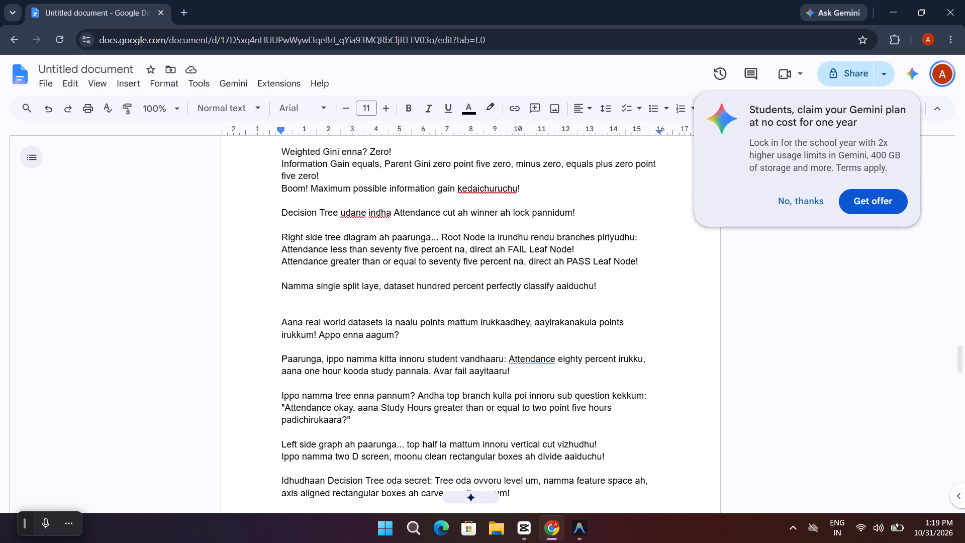
pyautogui.scroll(-2, 588, 374)
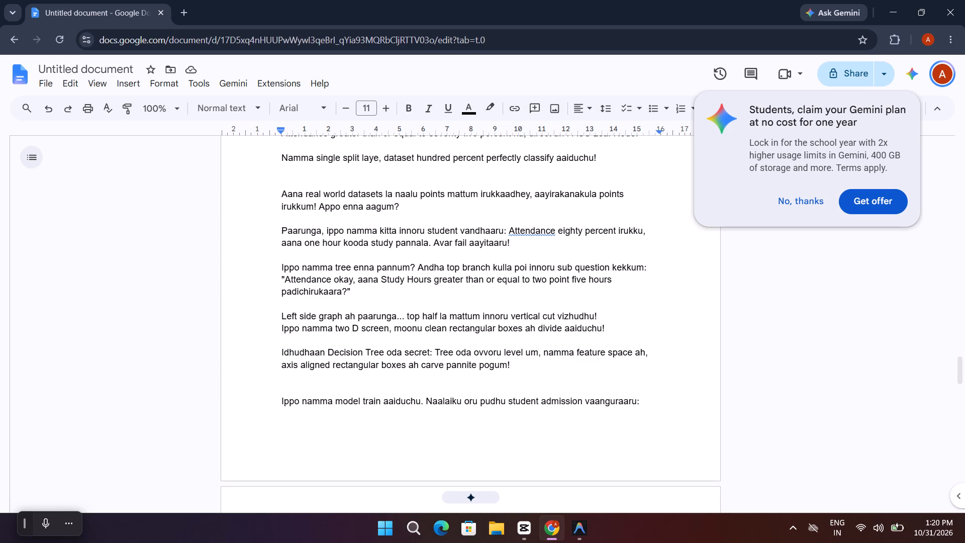
# Read on in the voiceover script through the new student prediction and the overfitting narration.
pyautogui.scroll(-4, 599, 403)
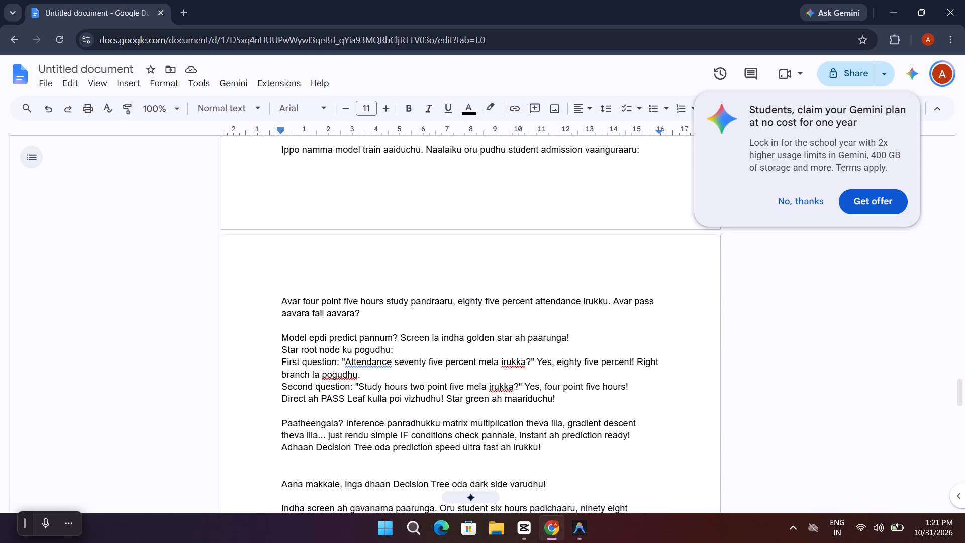
pyautogui.scroll(-1, 429, 393)
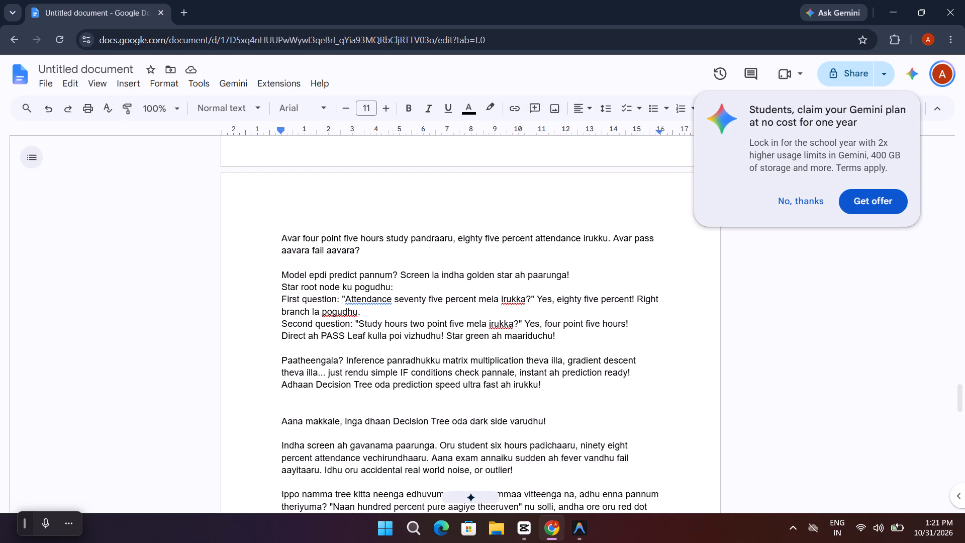
pyautogui.scroll(-1, 387, 378)
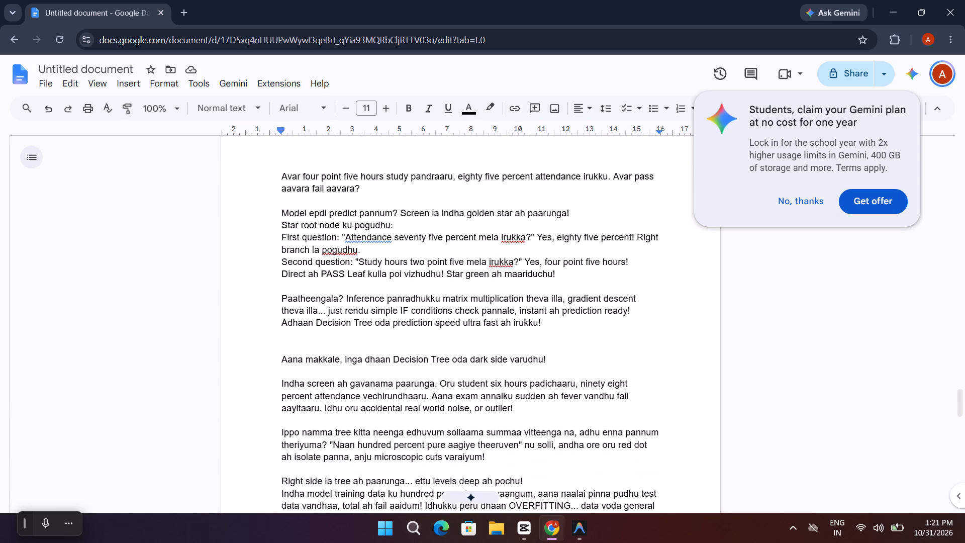
pyautogui.scroll(-1, 474, 370)
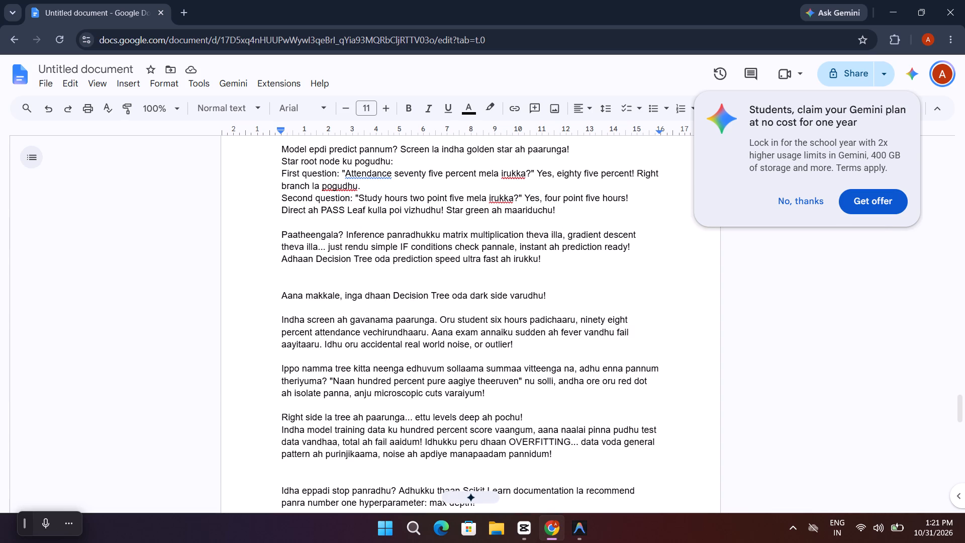
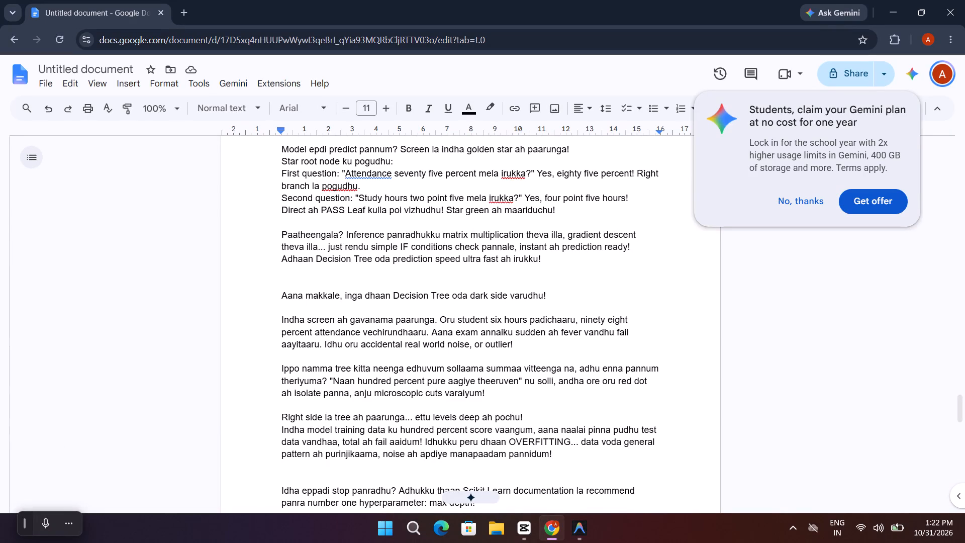
# Read on in the voiceover script from the overfitting narration through the max depth section to the start of the simple summary.
pyautogui.scroll(-1, 482, 440)
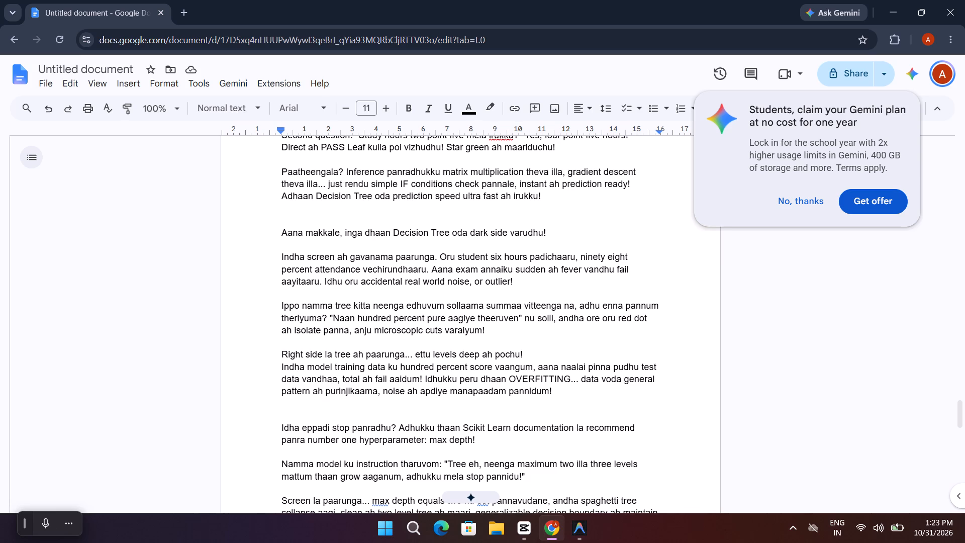
pyautogui.scroll(-2, 478, 447)
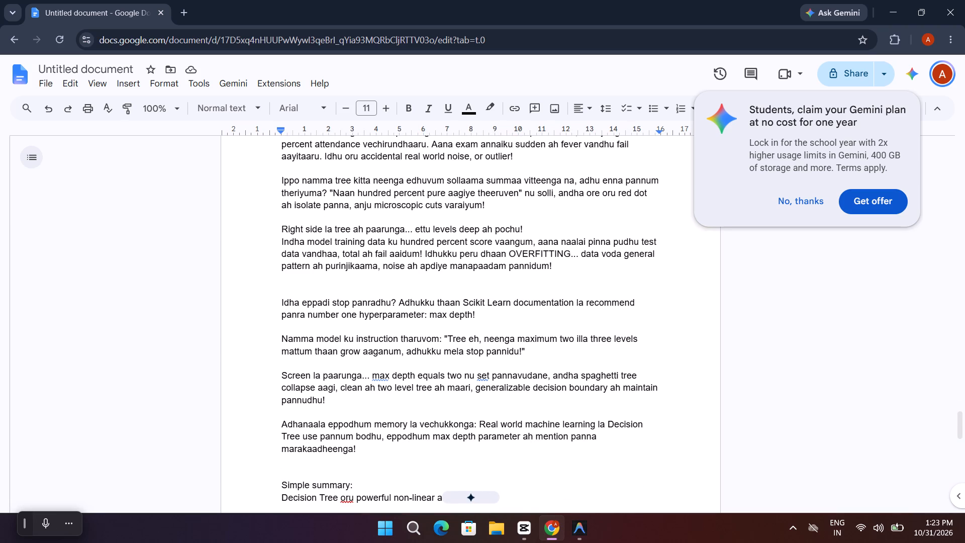
pyautogui.scroll(-3, 402, 379)
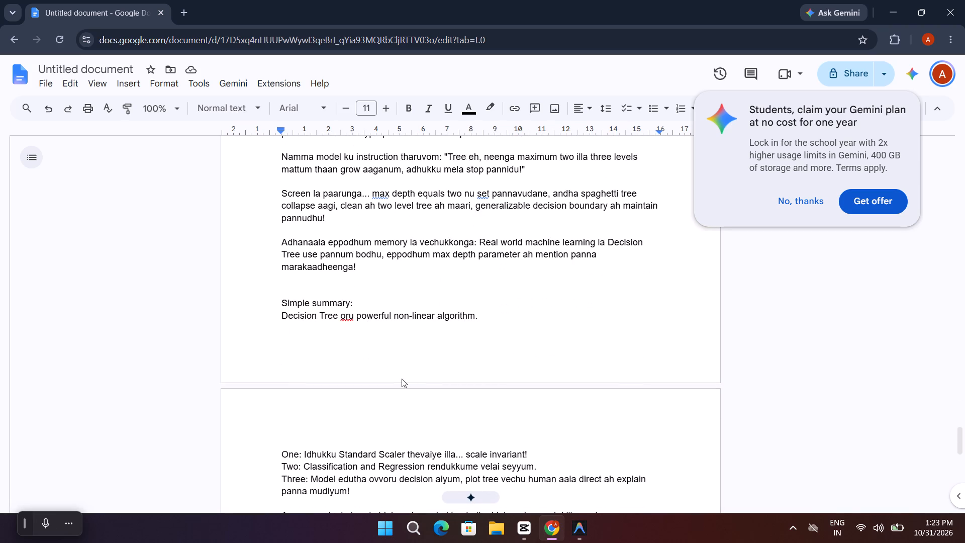
pyautogui.scroll(2, 402, 379)
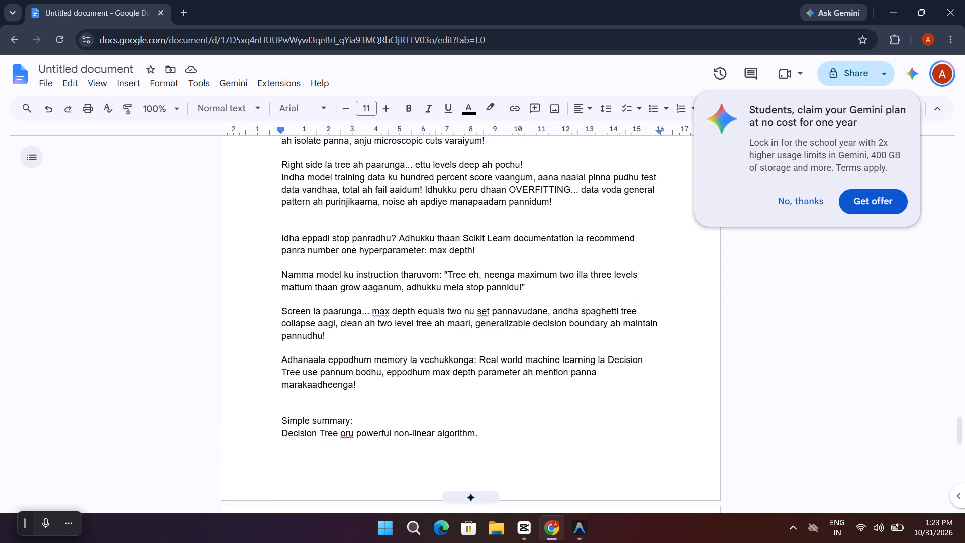
# Switch to CapCut and scrub through the Scene10_MultiLevelSplits clip, then back over the Scene4_Extra_TreeDilemma clip to review their visuals.
pyautogui.click(527, 526)
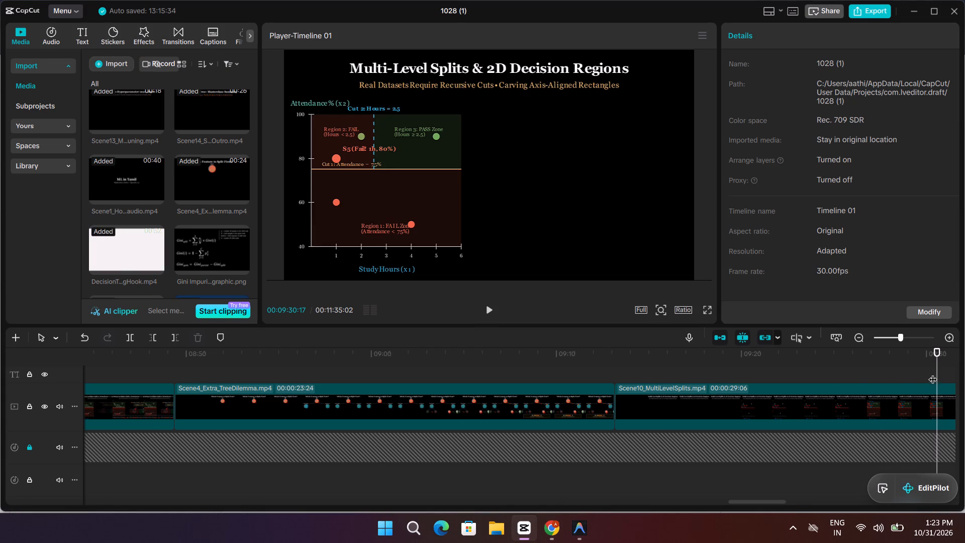
pyautogui.moveTo(935, 368); pyautogui.dragTo(712, 389)
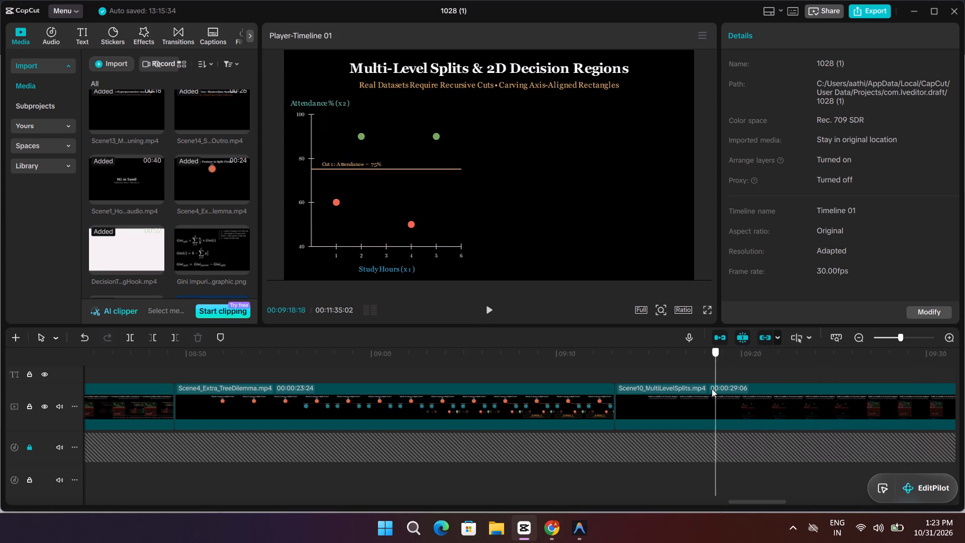
pyautogui.moveTo(712, 389); pyautogui.dragTo(844, 402)
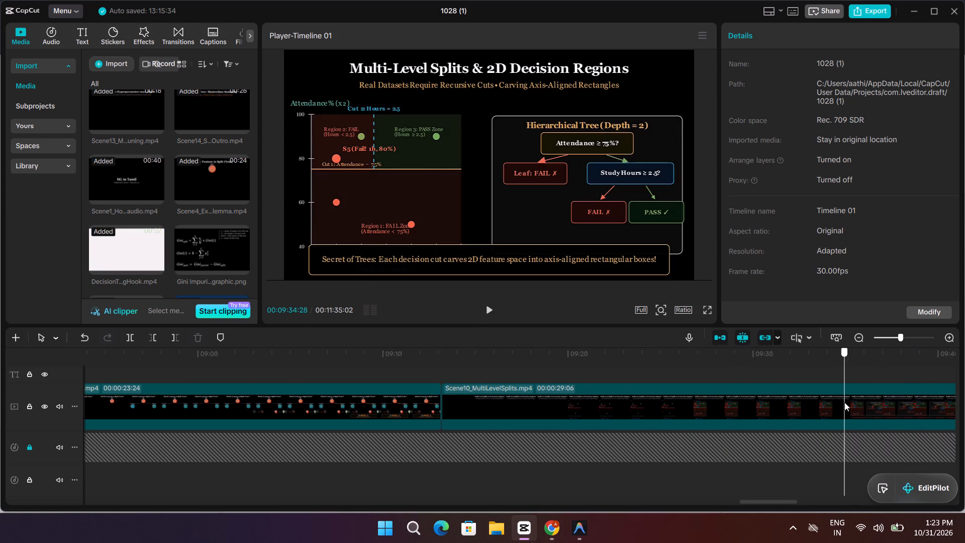
pyautogui.moveTo(844, 402); pyautogui.dragTo(340, 428)
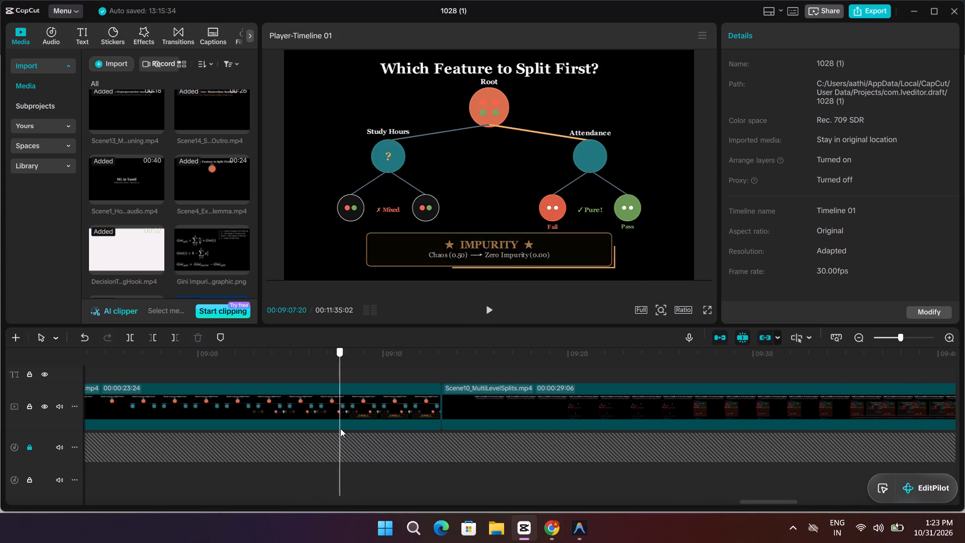
pyautogui.moveTo(340, 428); pyautogui.dragTo(345, 430)
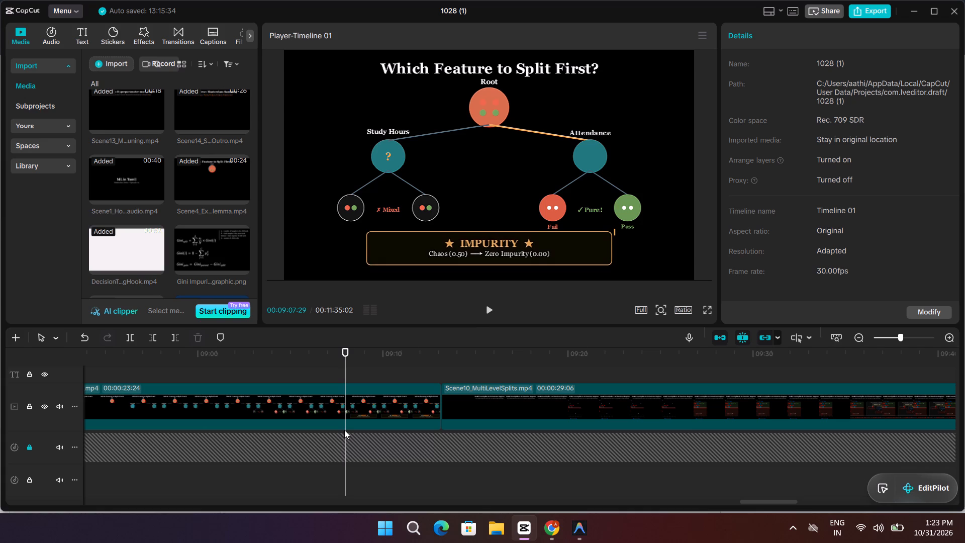